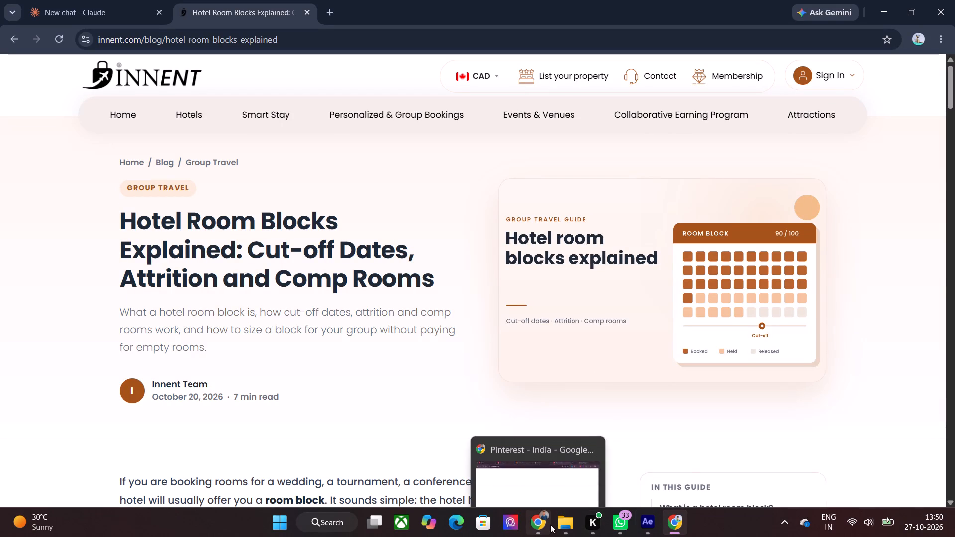
Switch to After Effects and review the opening title animation of Pre-comp 1 in Comp 1, over its first two seconds.
left_click(639, 526)
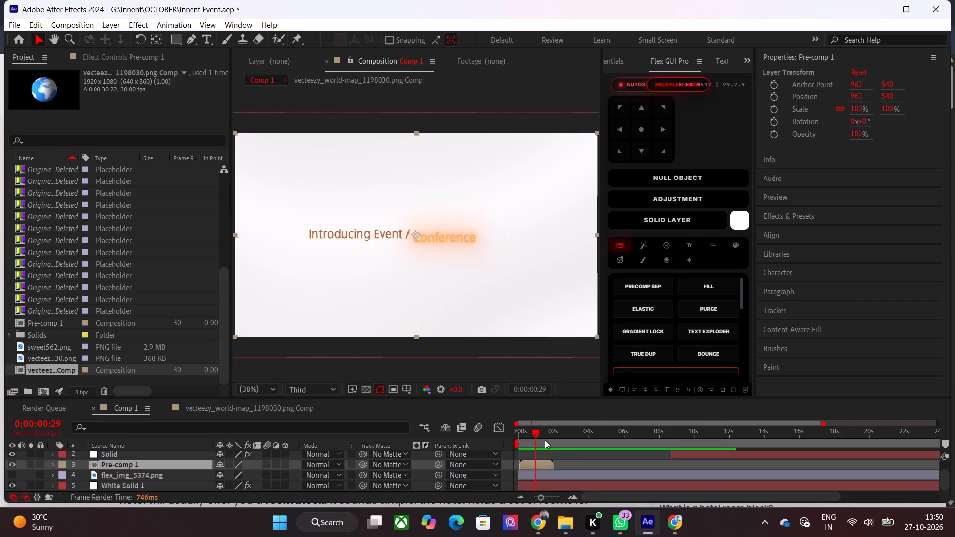
left_click_drag(545, 440, 539, 440)
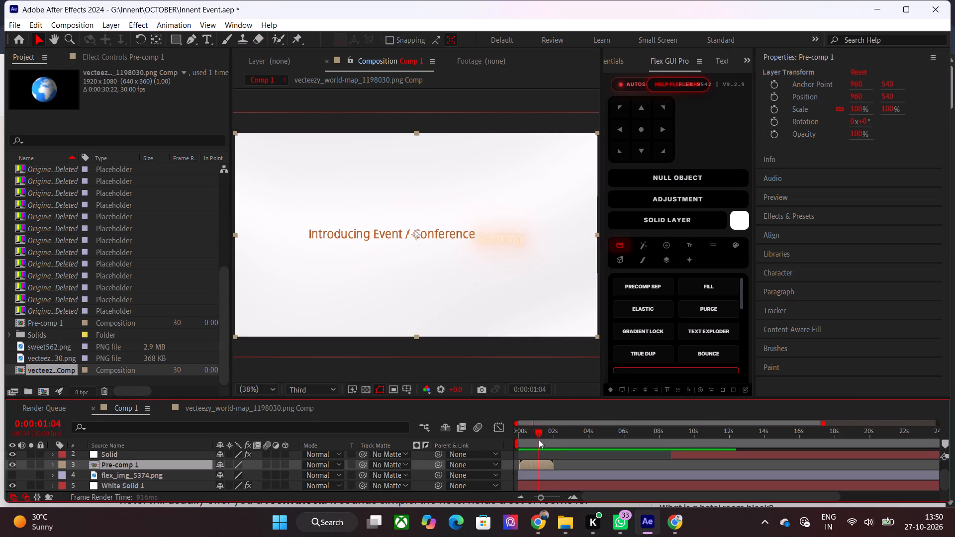
left_click_drag(539, 440, 554, 441)
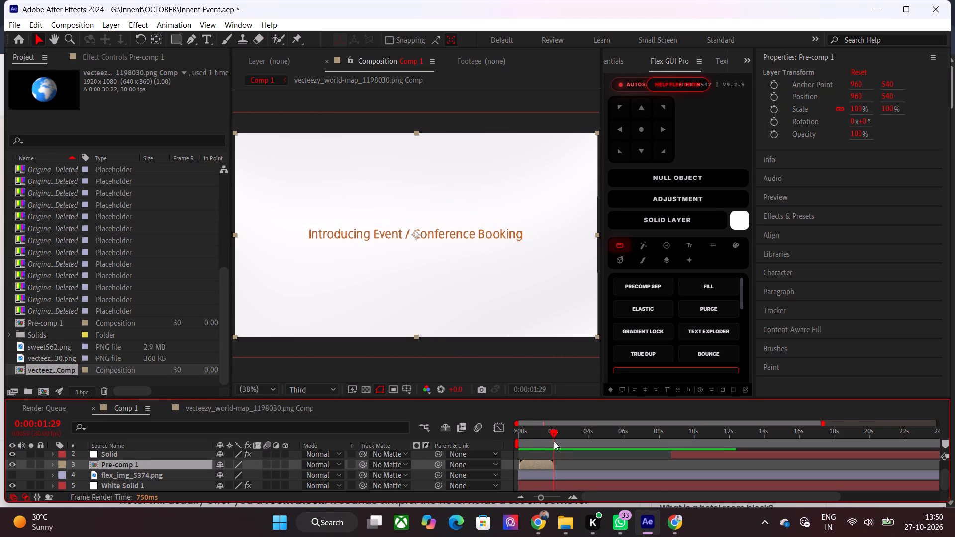
left_click_drag(554, 441, 549, 455)
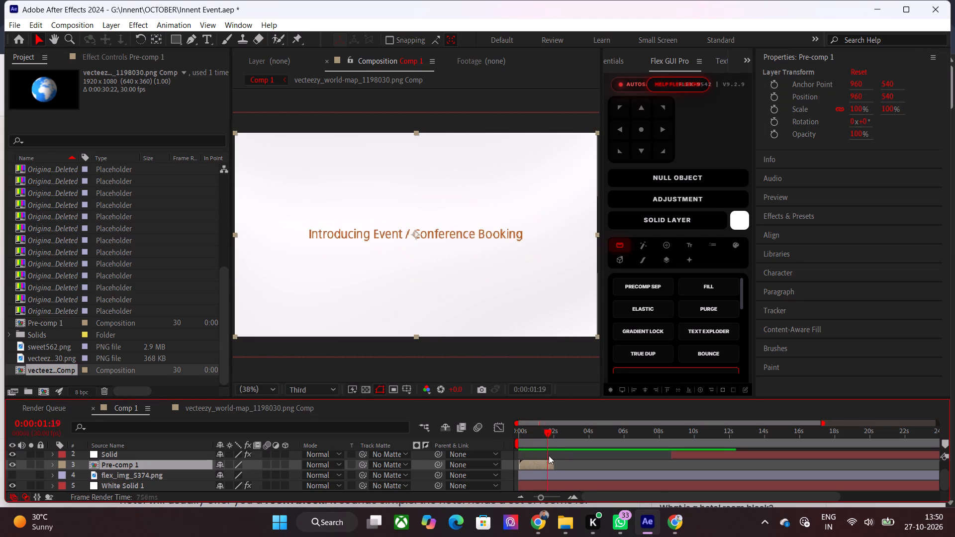
left_click_drag(549, 455, 553, 459)
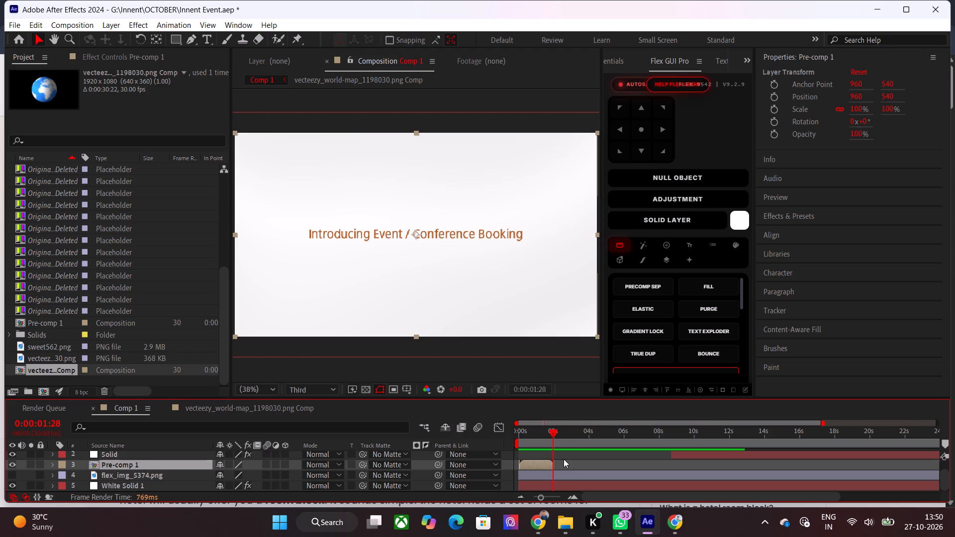
left_click(451, 231)
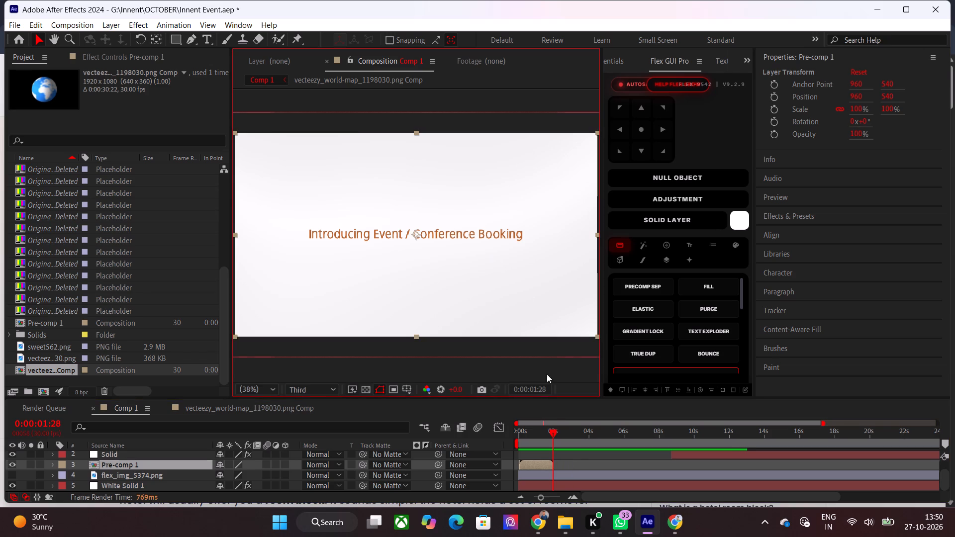
left_click_drag(555, 436, 488, 440)
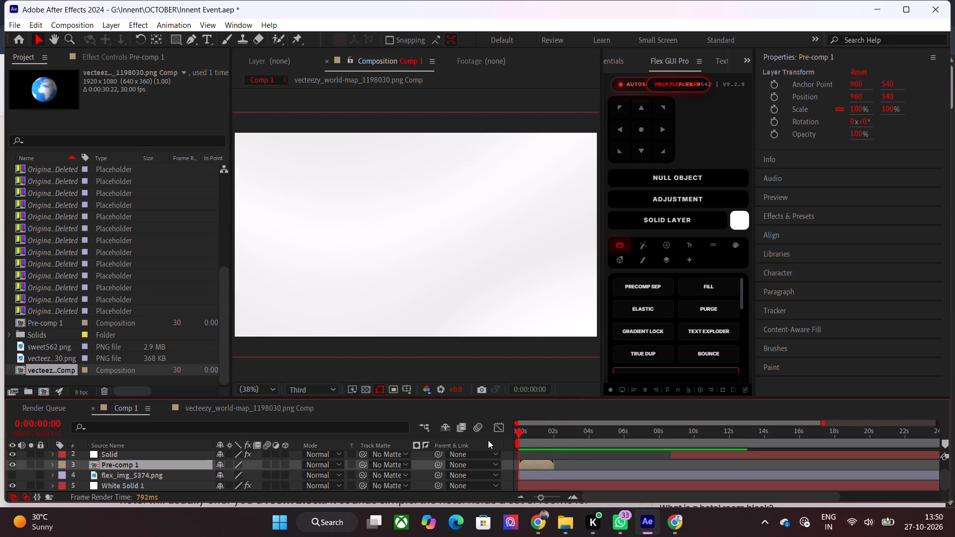
left_click_drag(488, 440, 442, 440)
key("space")
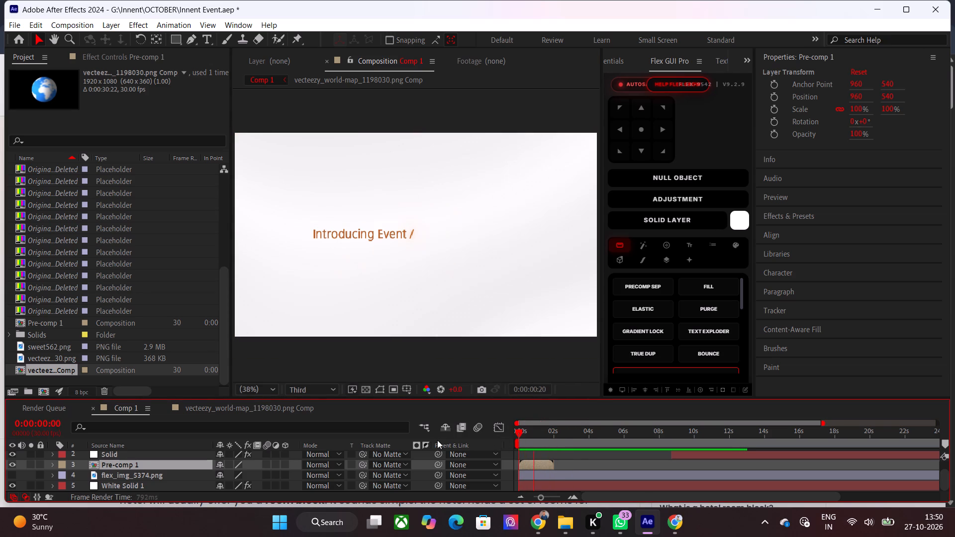
left_click_drag(542, 432, 407, 432)
key("space")
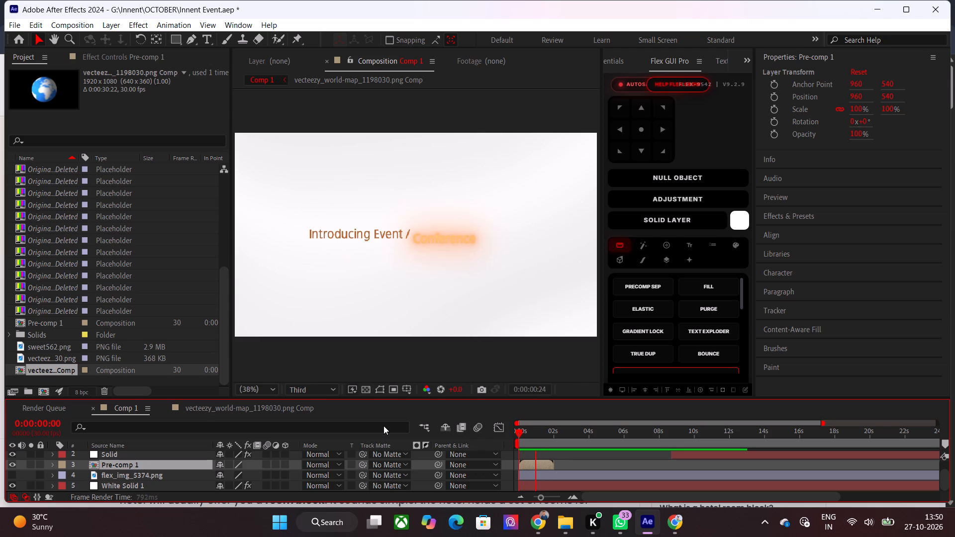
left_click_drag(549, 443, 529, 445)
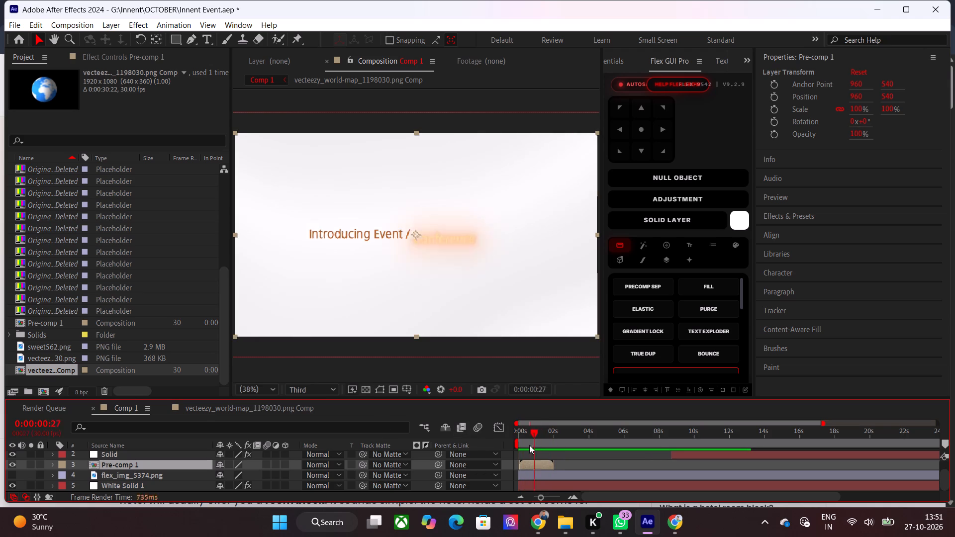
left_click_drag(529, 445, 501, 447)
key("space")
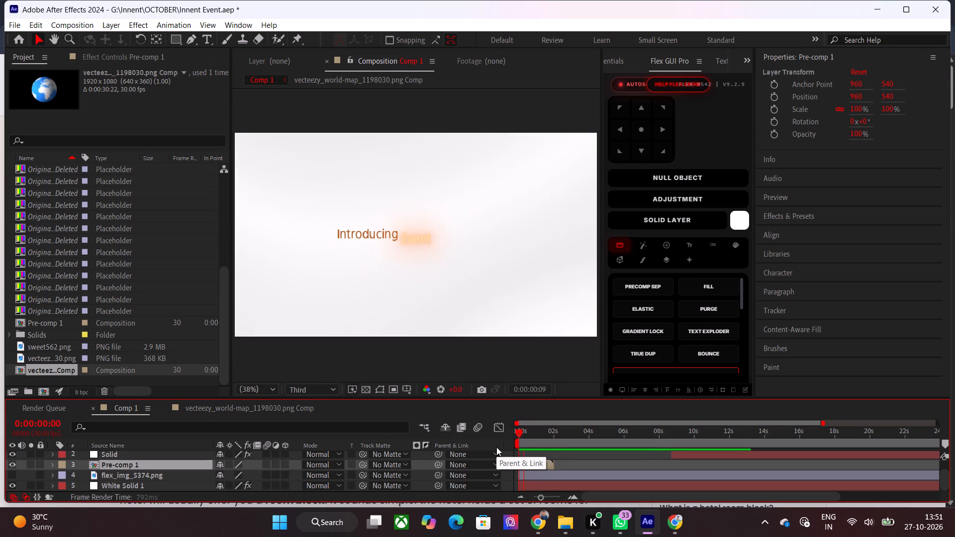
left_click_drag(539, 435, 531, 442)
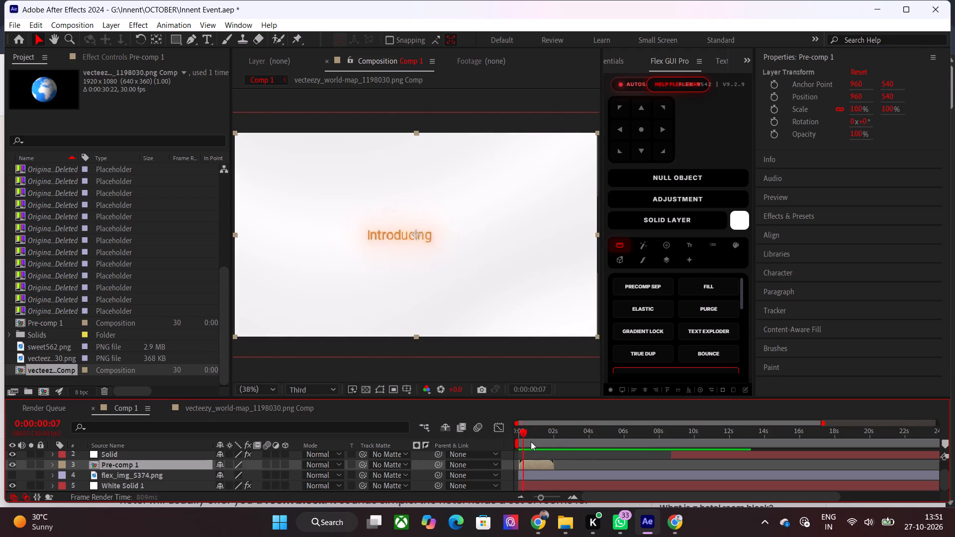
left_click_drag(531, 442, 506, 443)
left_click(506, 443)
left_click(518, 433)
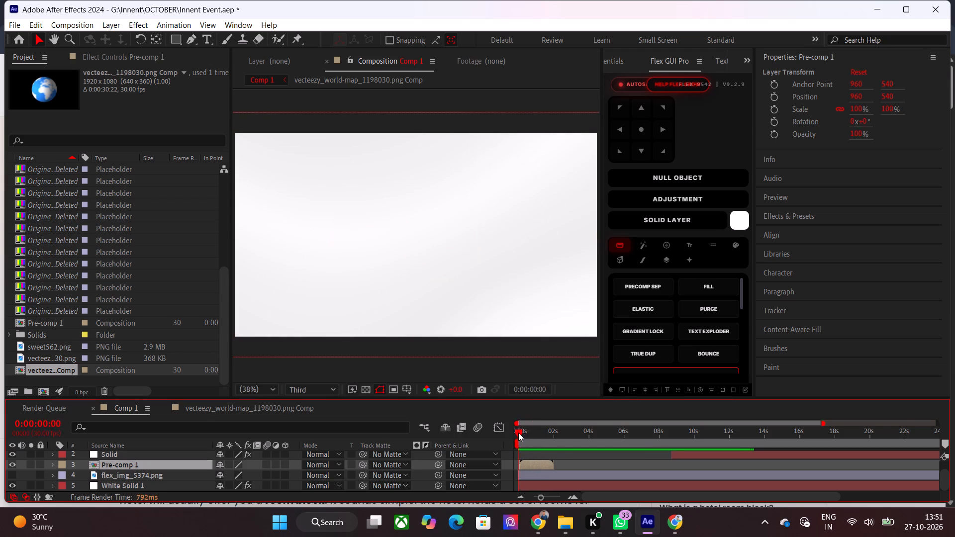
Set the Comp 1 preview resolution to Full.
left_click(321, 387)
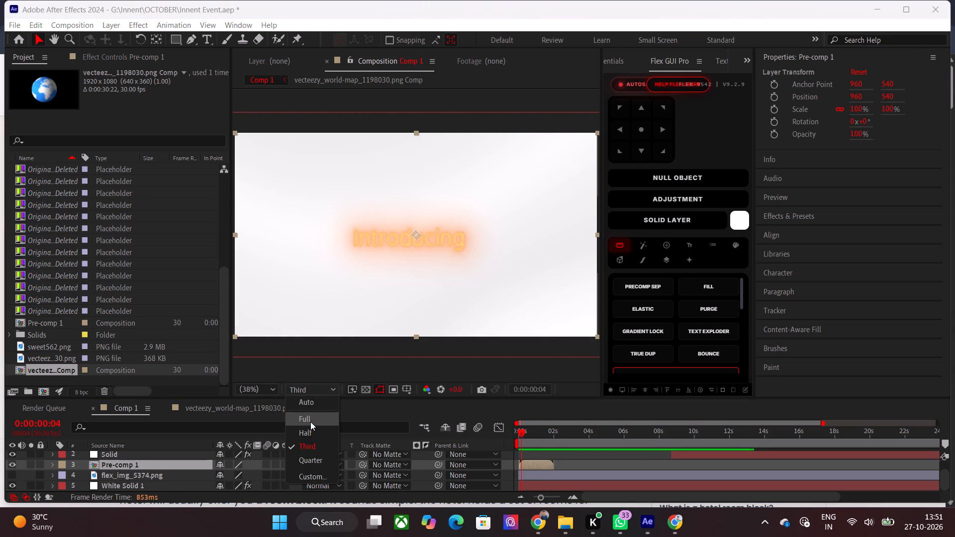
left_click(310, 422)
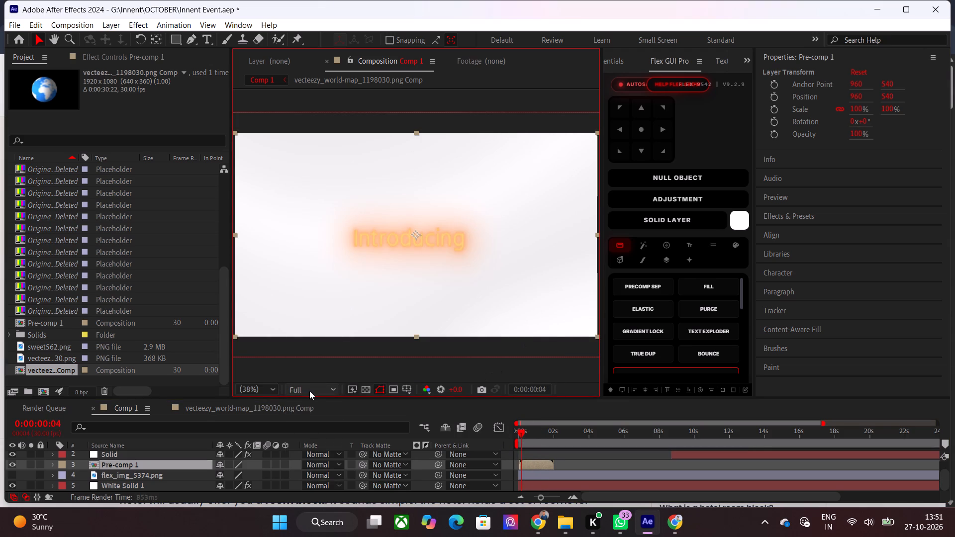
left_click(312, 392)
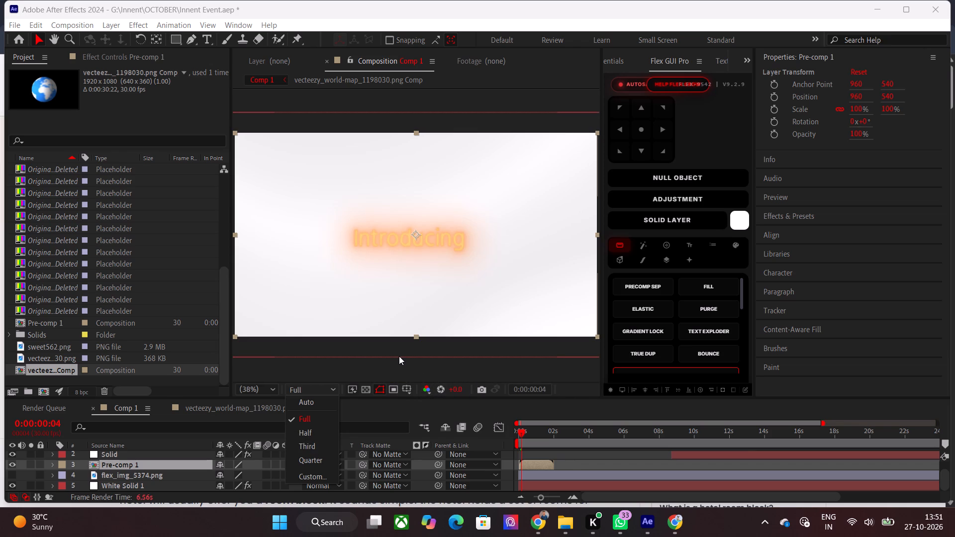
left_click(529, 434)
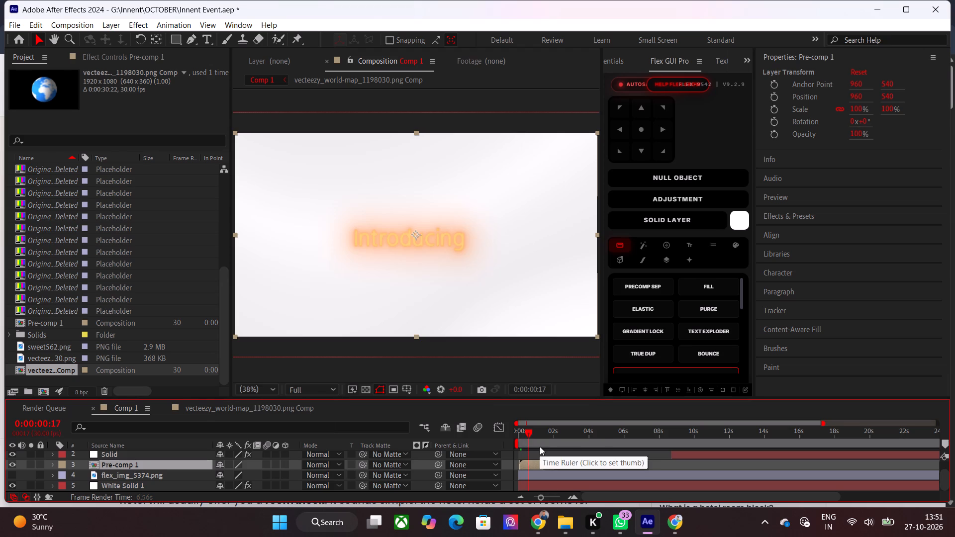
Set the Comp 1 preview resolution to Quarter.
left_click(307, 387)
left_click(306, 461)
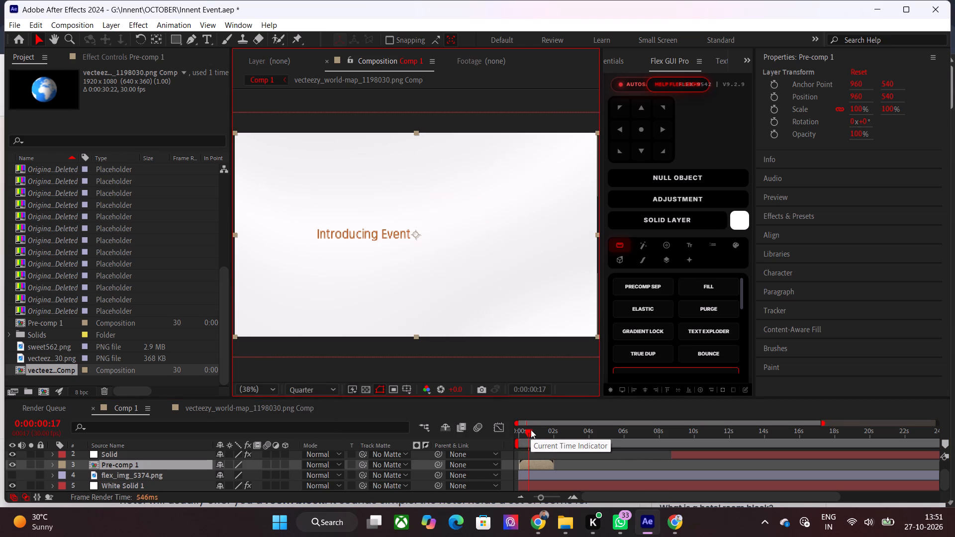
Examine the end of the Pre-comp 1 title layer, stopping at frame 0:00:01:28.
left_click_drag(531, 430, 554, 432)
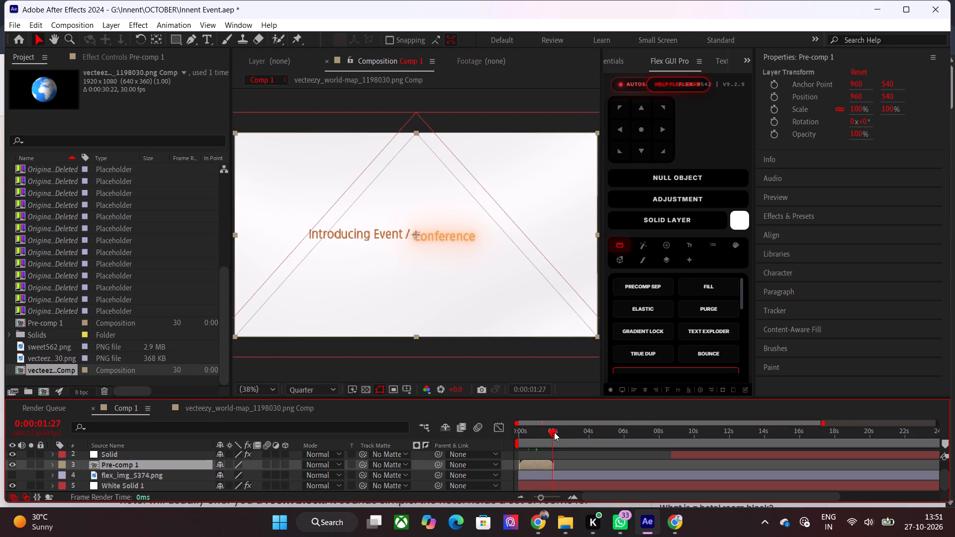
left_click_drag(554, 432, 556, 433)
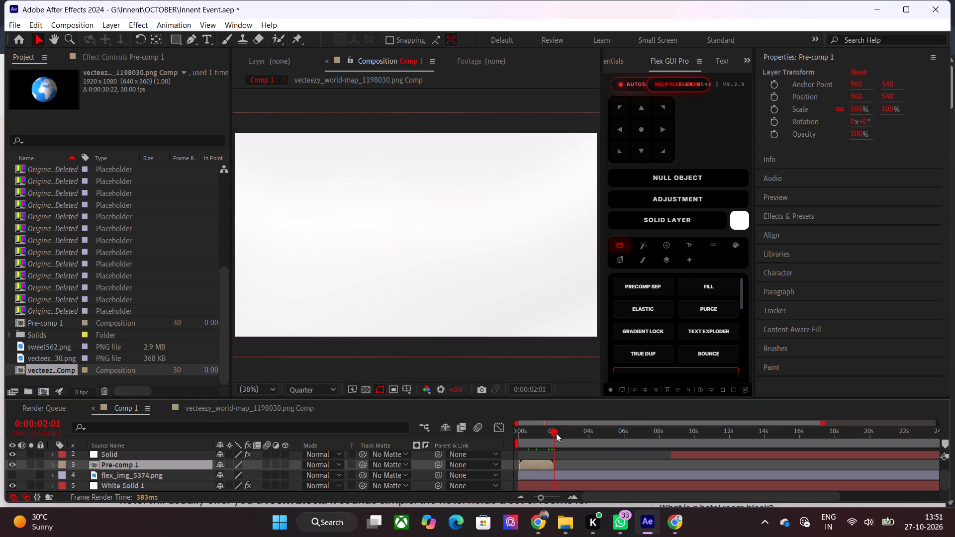
left_click(556, 433)
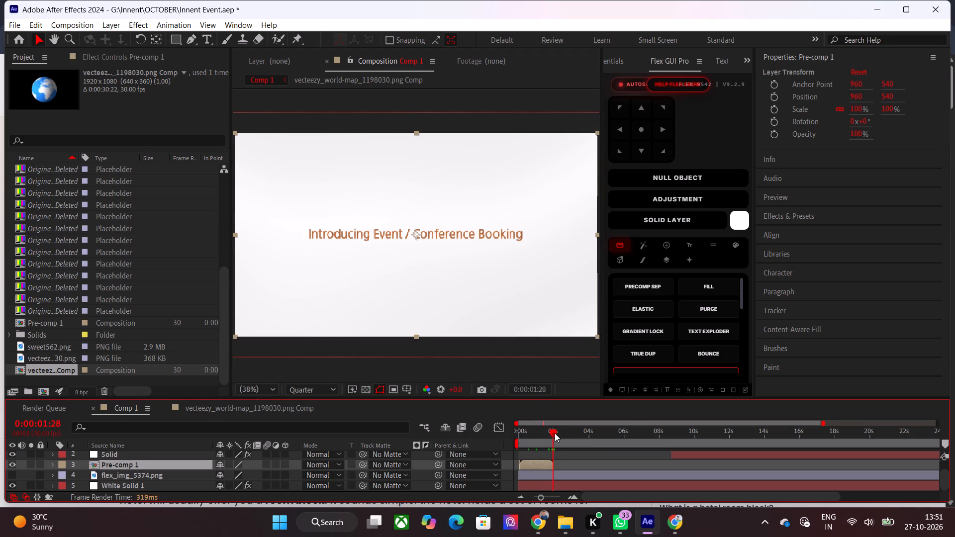
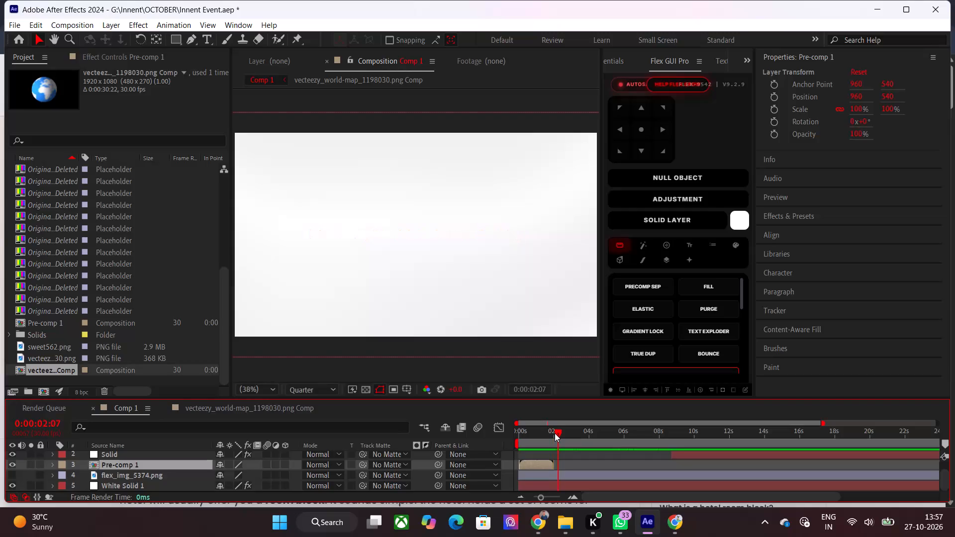
Examine the Pre-comp 1 title animation and the stretch following it in Comp 1, up to about 0:00:08:14.
left_click_drag(555, 433, 551, 439)
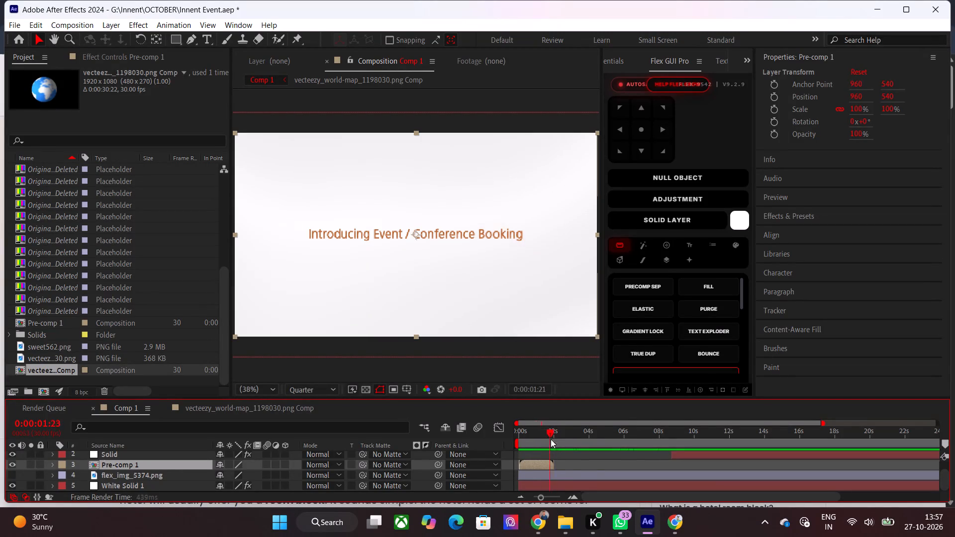
left_click_drag(551, 439, 664, 464)
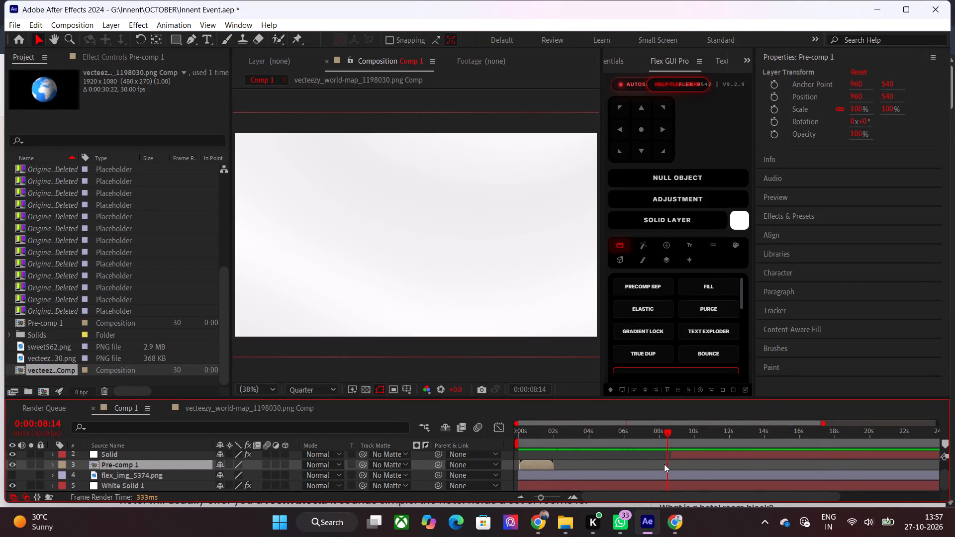
left_click_drag(664, 464, 526, 465)
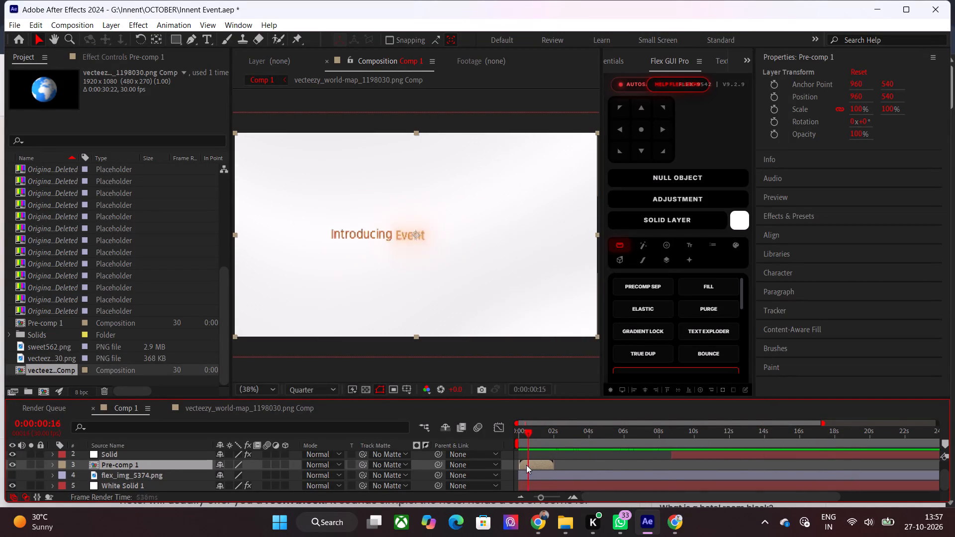
left_click_drag(526, 465, 536, 468)
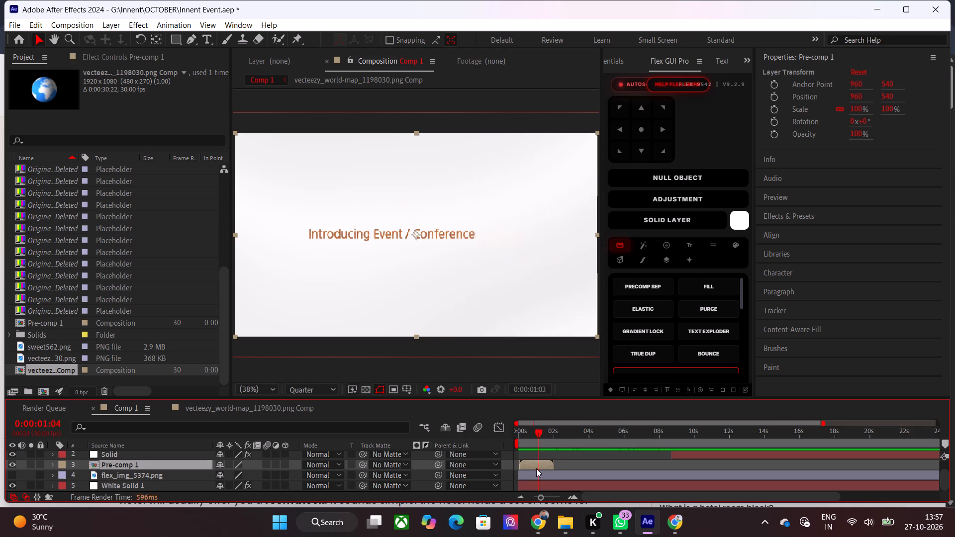
left_click_drag(536, 468, 508, 476)
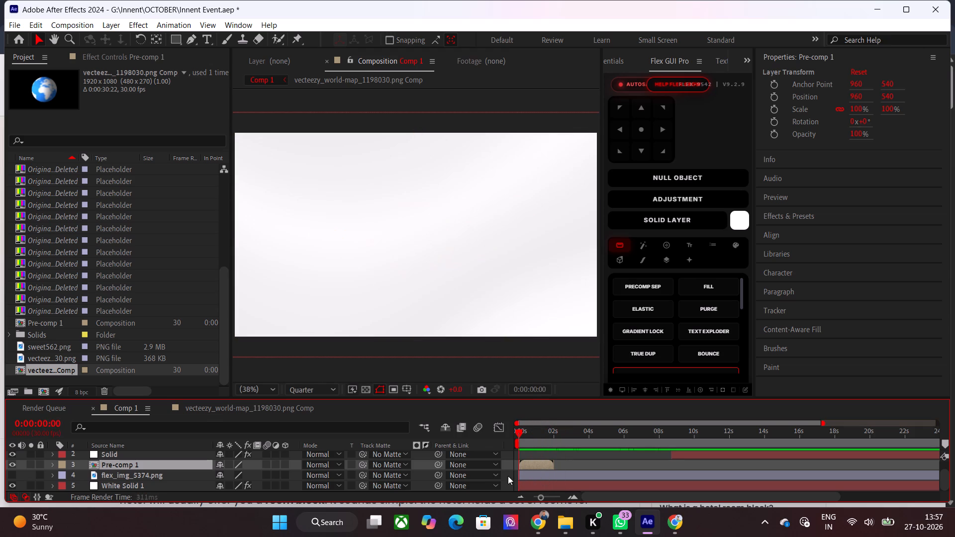
left_click_drag(508, 476, 534, 477)
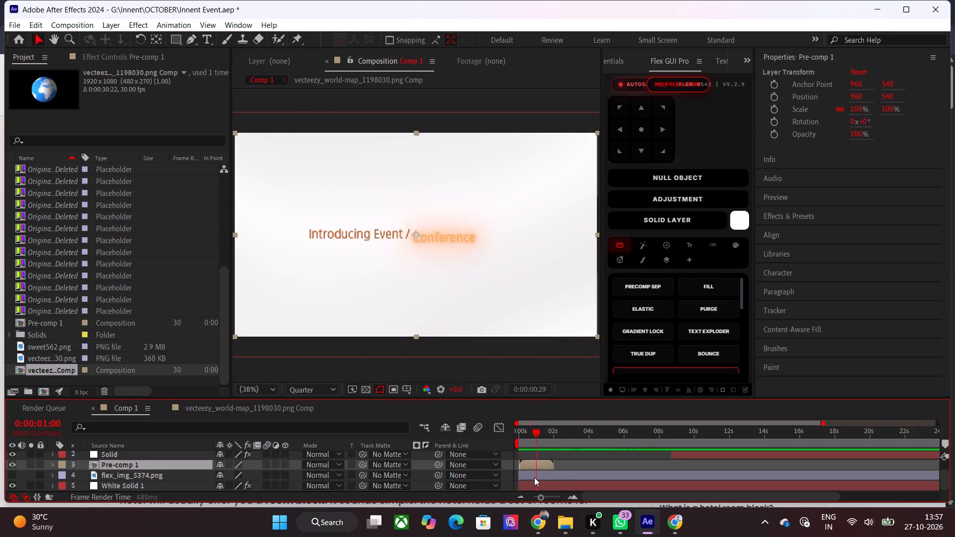
left_click_drag(534, 477, 530, 477)
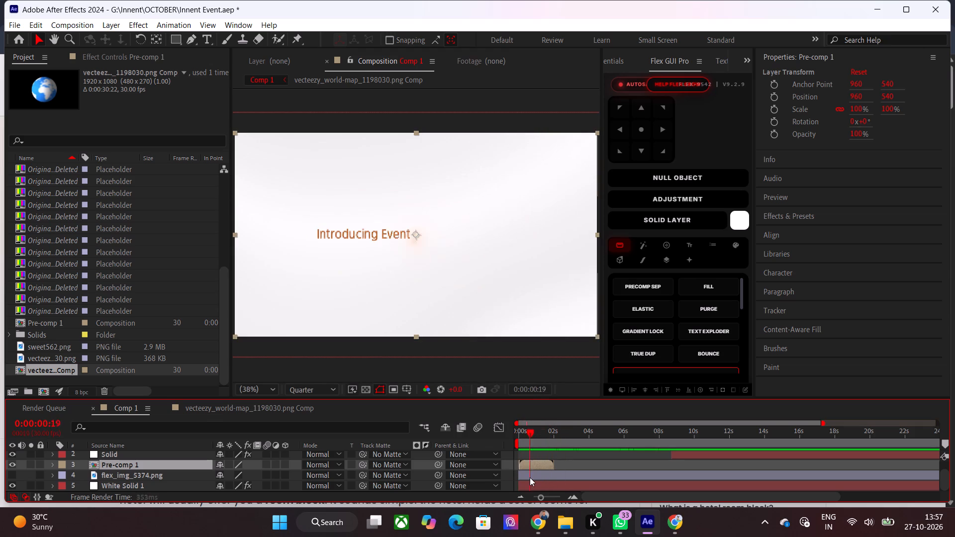
left_click_drag(530, 477, 556, 477)
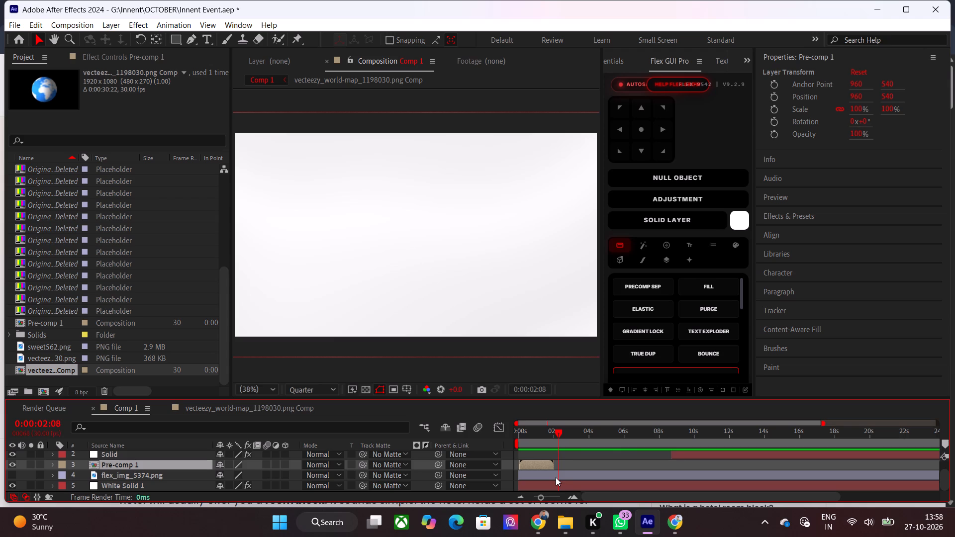
left_click_drag(543, 436, 543, 438)
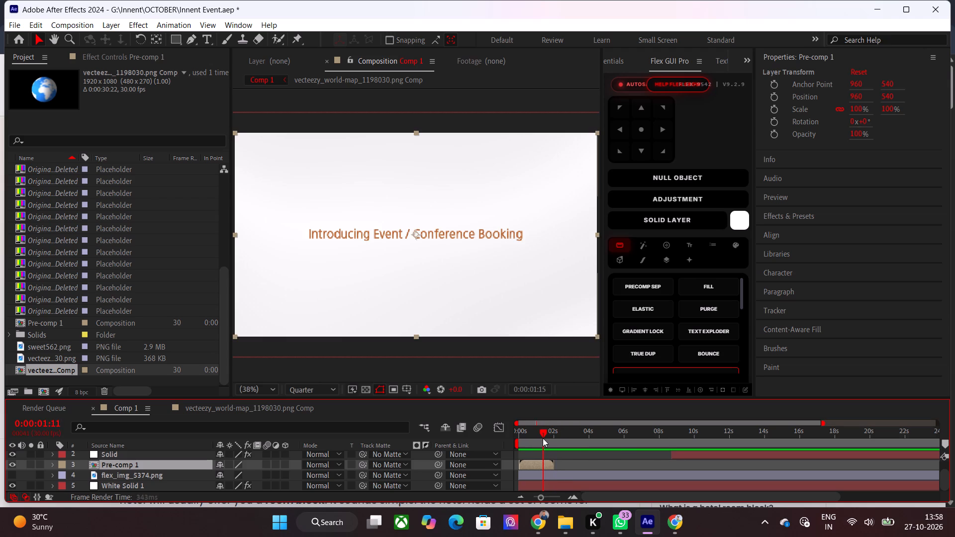
left_click_drag(543, 438, 567, 442)
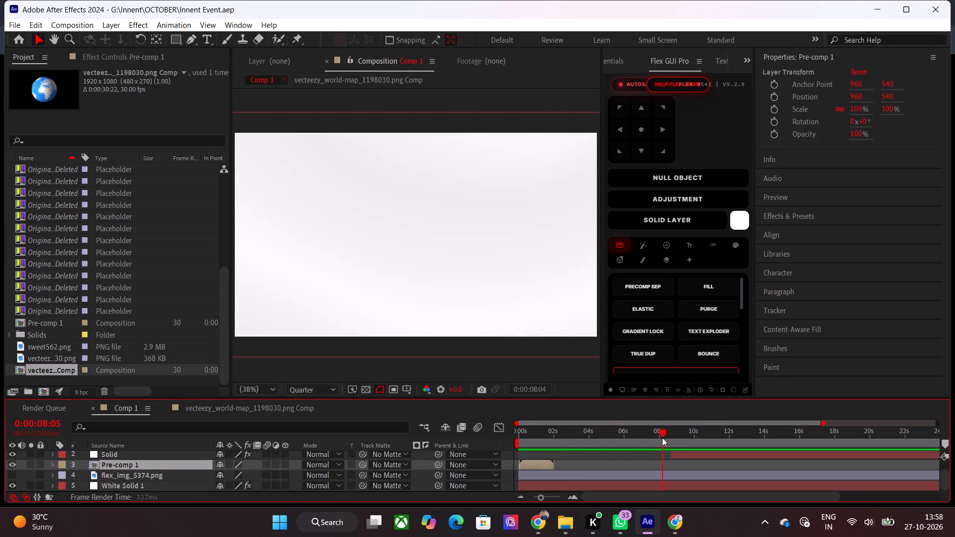
left_click_drag(662, 438, 675, 442)
left_click_drag(675, 442, 547, 441)
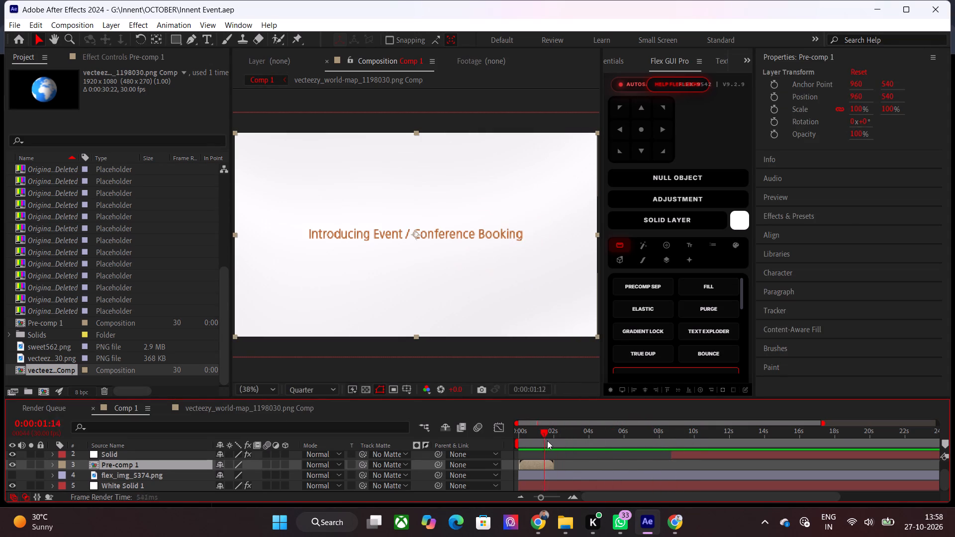
left_click_drag(547, 441, 688, 441)
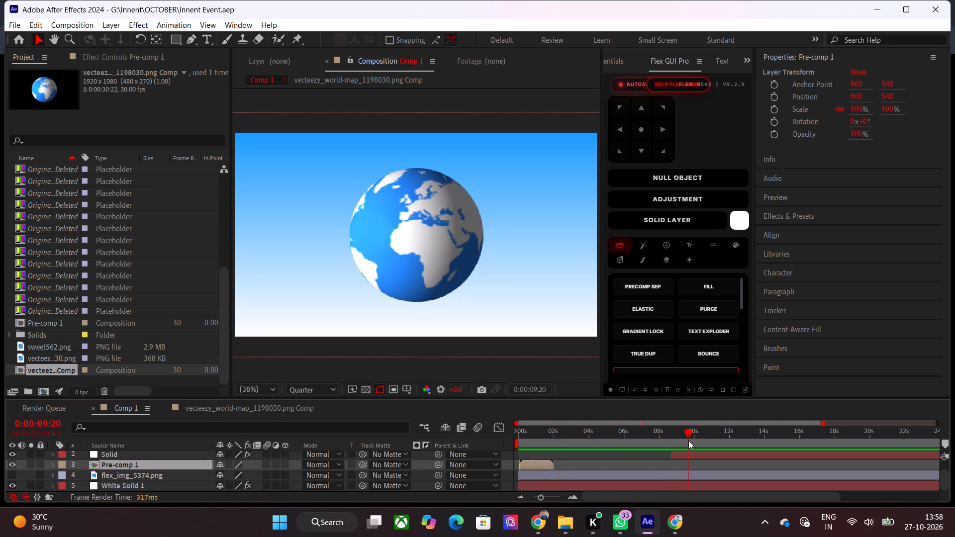
left_click_drag(688, 441, 680, 441)
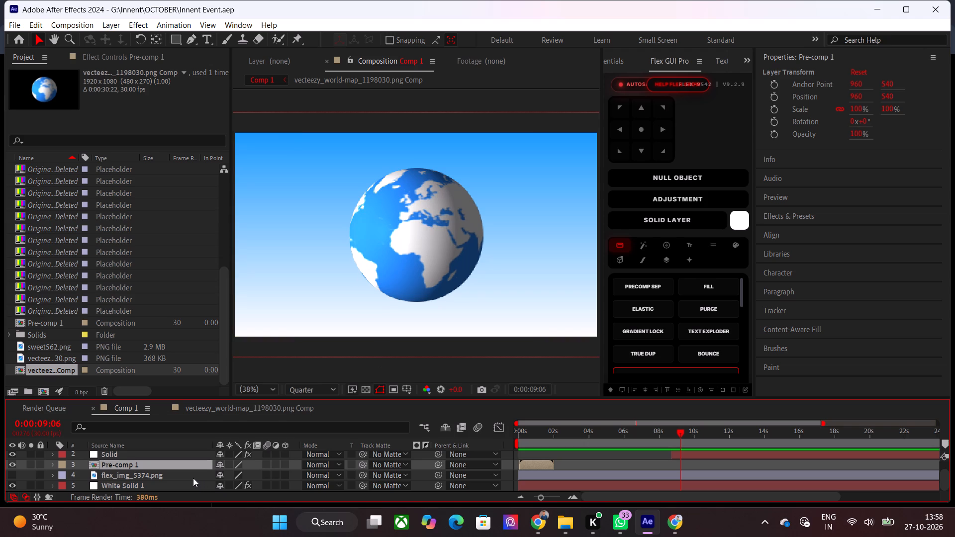
scroll(193, 478, "up", 2)
left_click(156, 455)
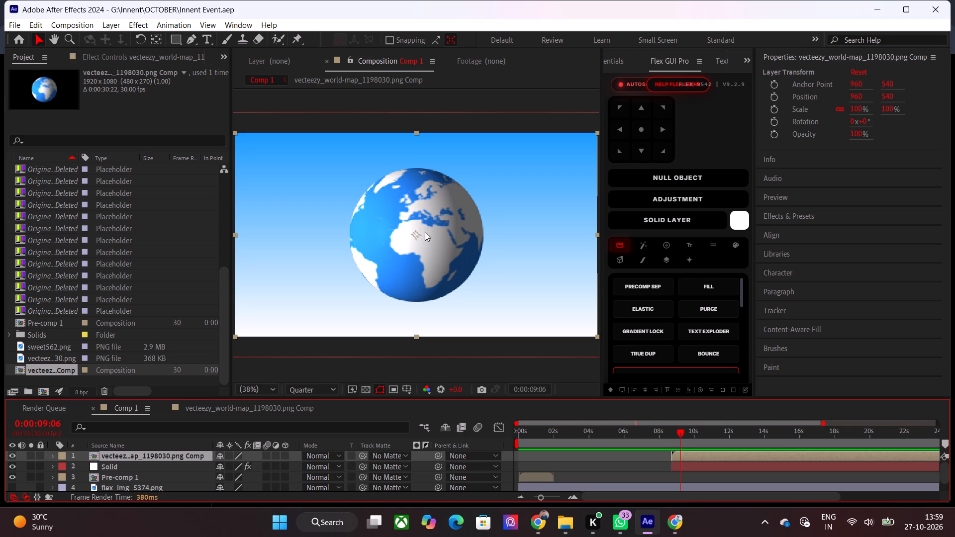
double_click(689, 458)
scroll(336, 320, "up", 1)
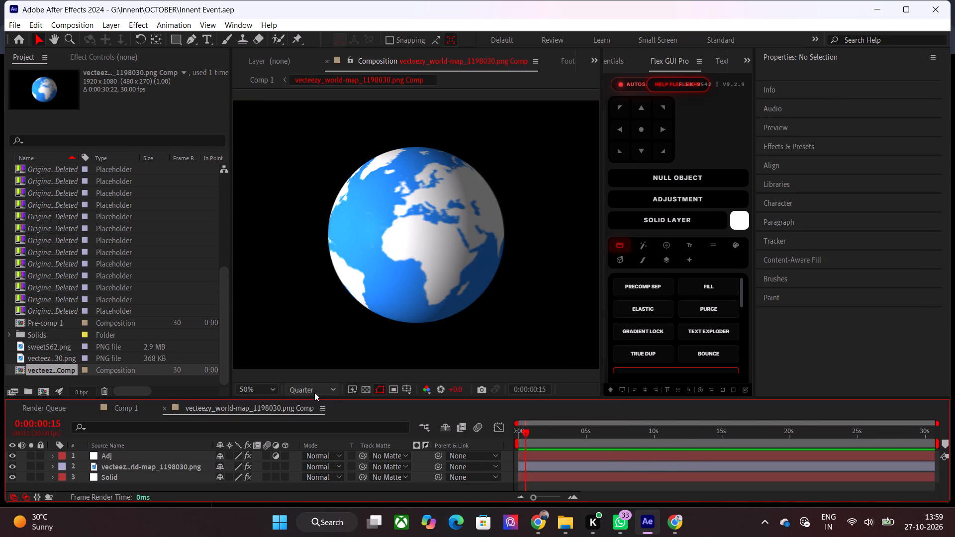
Set the globe composition's preview resolution to Full.
left_click(314, 392)
left_click(320, 418)
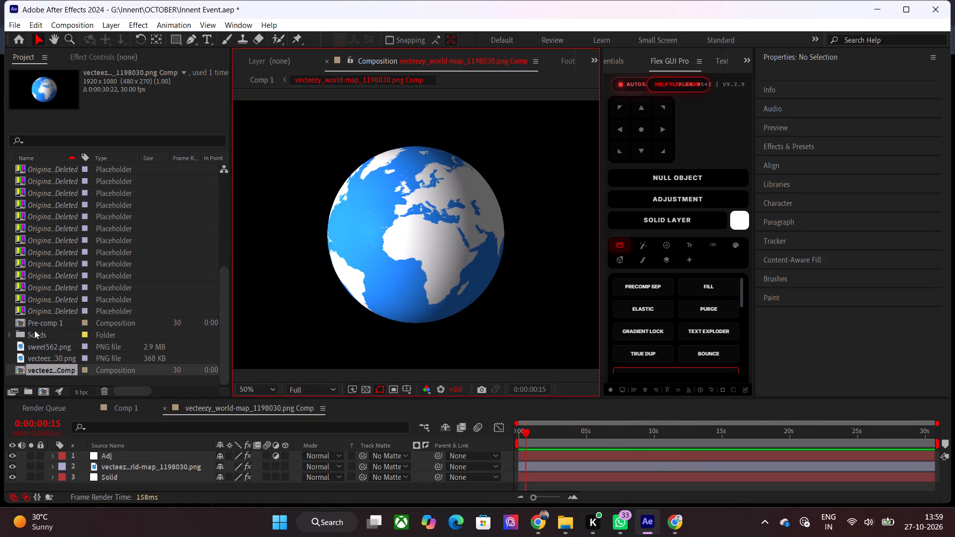
In the Adj layer's CC Sphere effect, set the horizontal Offset to 959 and the Radius to 372.
left_click(123, 451)
left_click(97, 60)
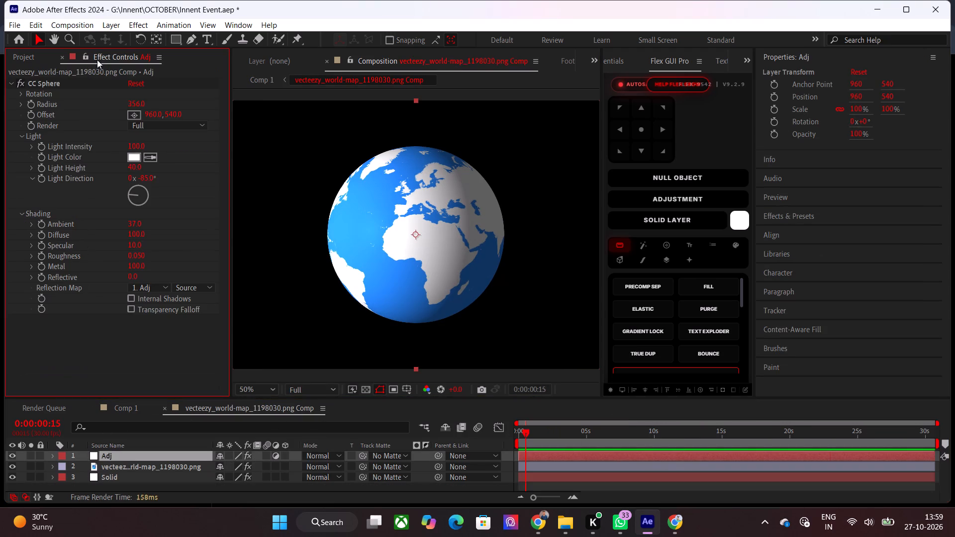
left_click(152, 110)
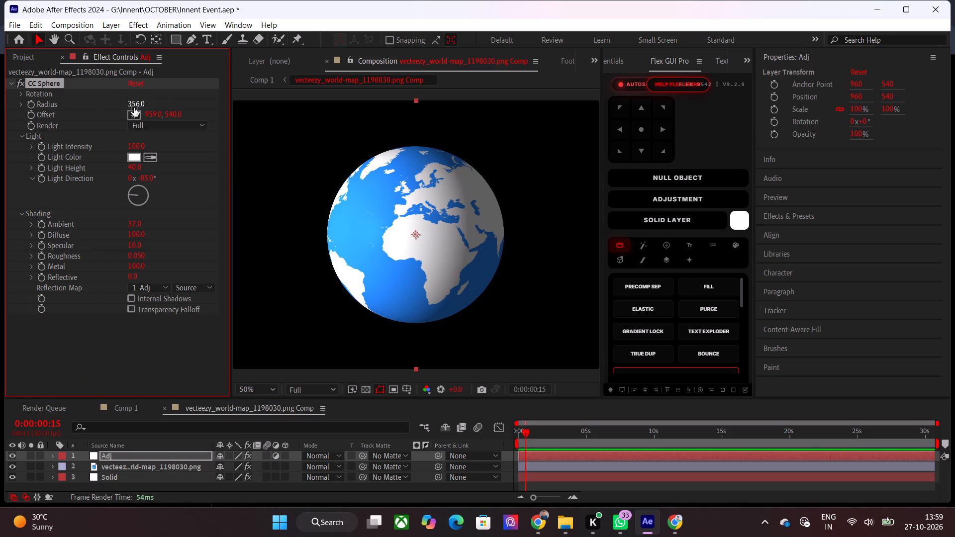
left_click_drag(134, 107, 143, 107)
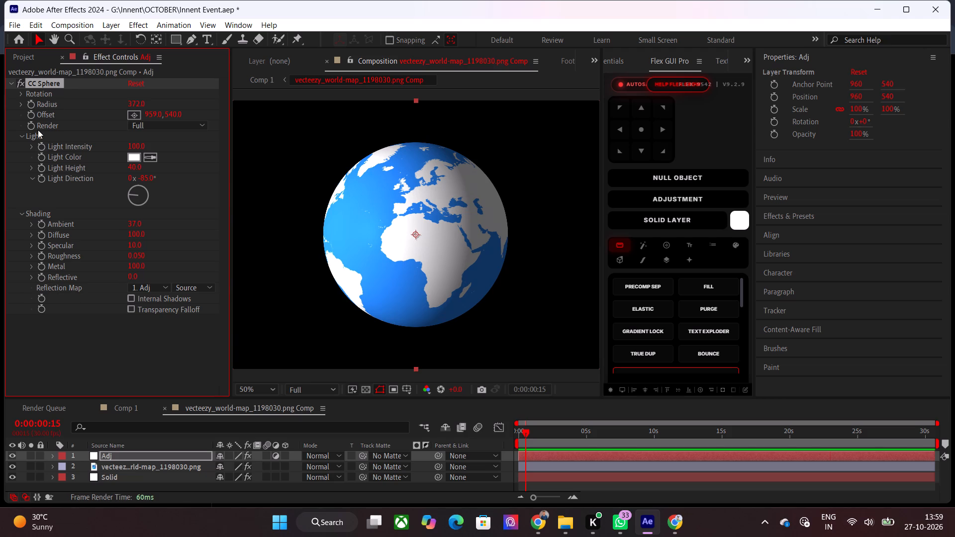
Turn the globe toward North America by setting CC Sphere Rotation X to 2°, Rotation Y to 66° and Rotation Z to -23°.
left_click(21, 92)
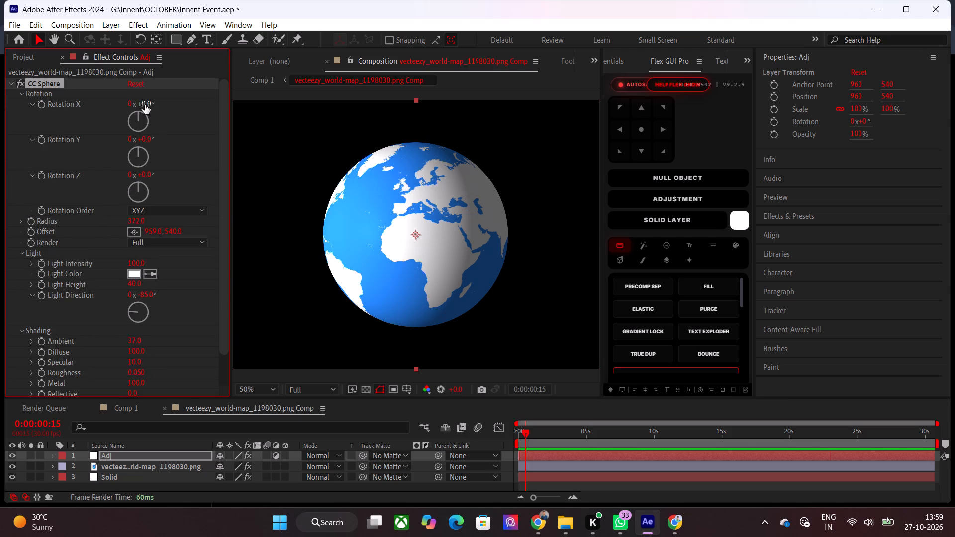
left_click_drag(145, 105, 163, 104)
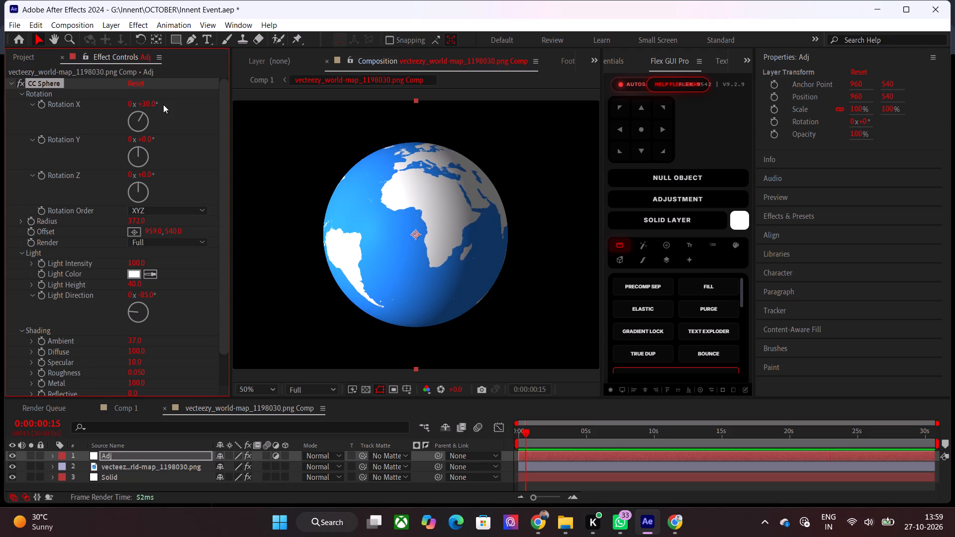
key("ctrl+z")
left_click_drag(145, 142, 169, 142)
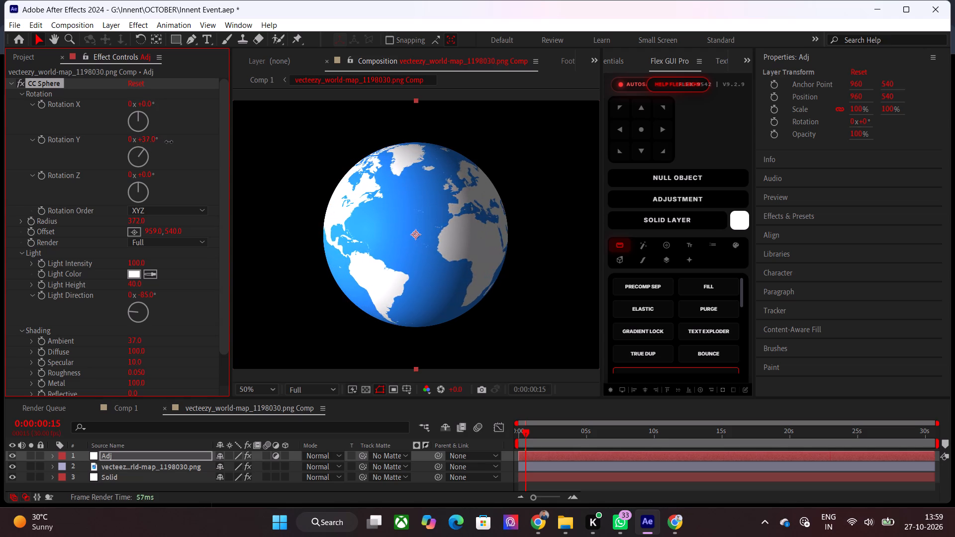
left_click_drag(169, 142, 193, 142)
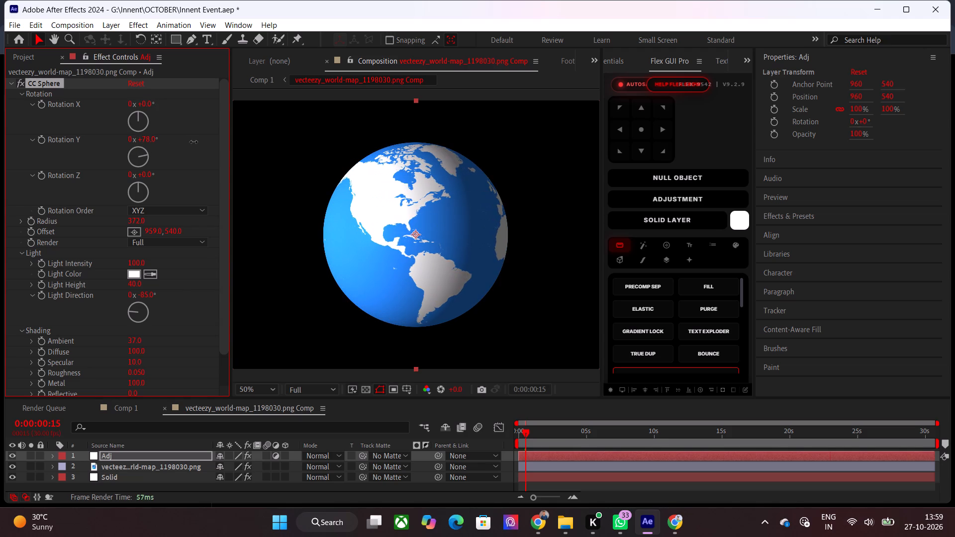
left_click_drag(193, 142, 191, 142)
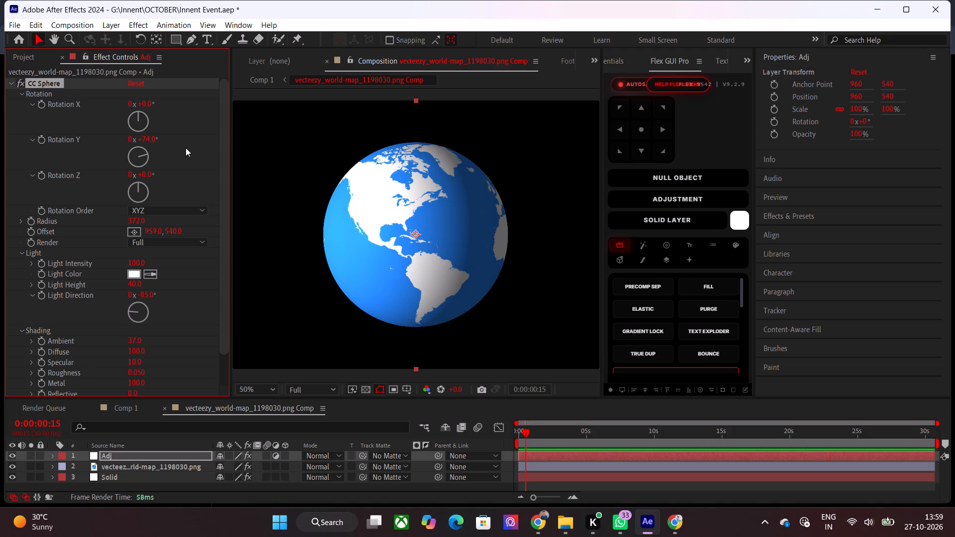
left_click_drag(148, 177, 144, 177)
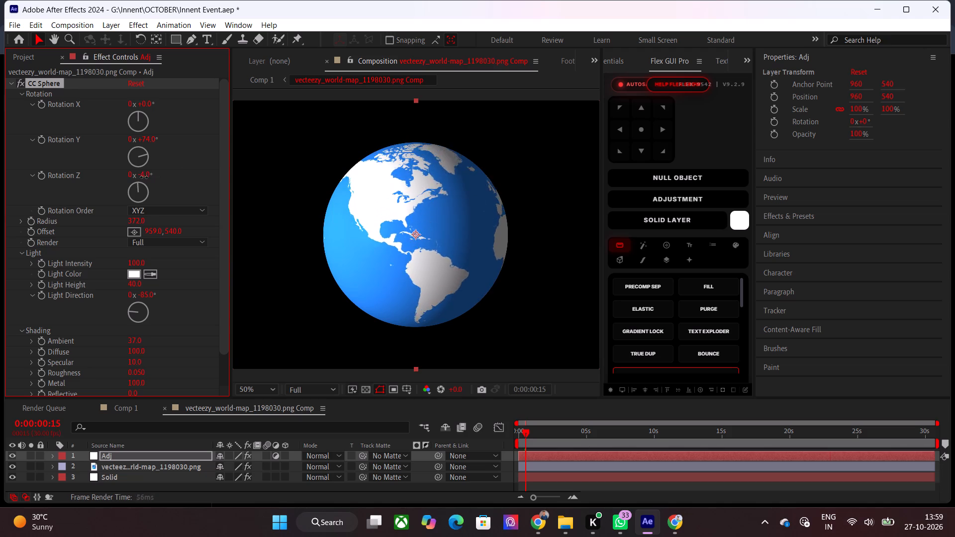
left_click_drag(144, 177, 133, 177)
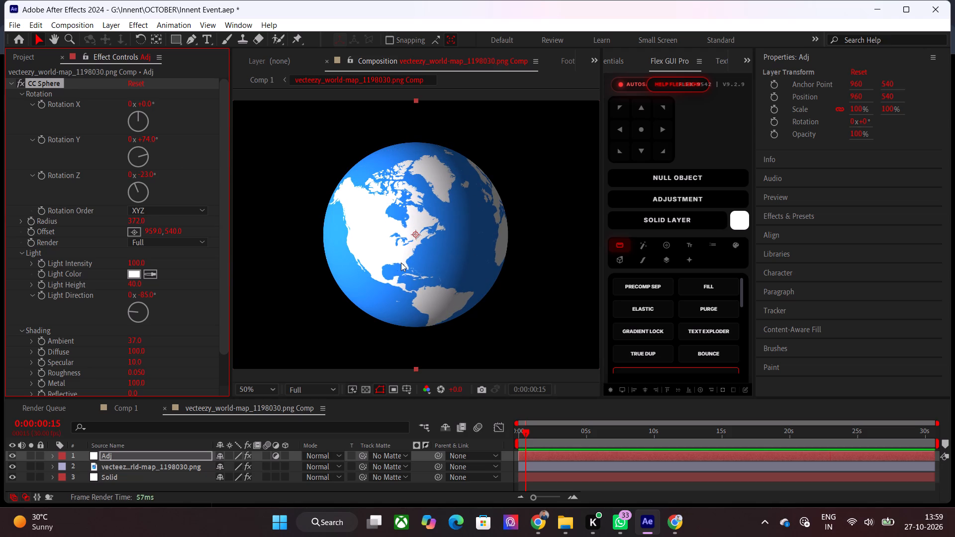
left_click(145, 101)
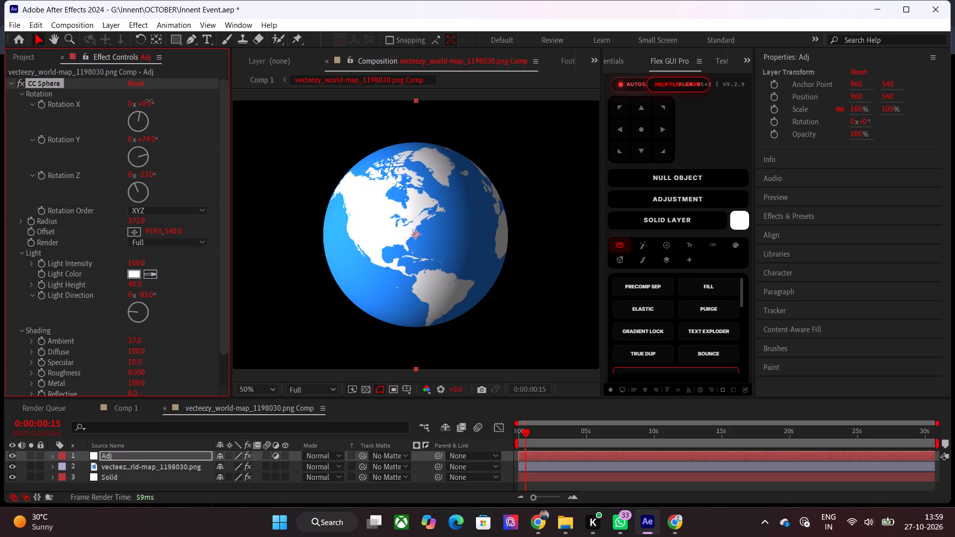
left_click(142, 136)
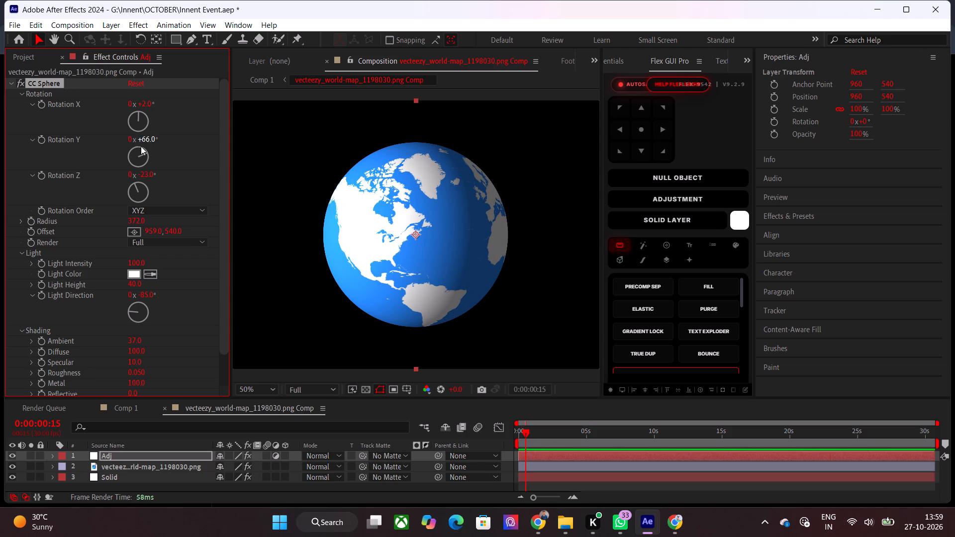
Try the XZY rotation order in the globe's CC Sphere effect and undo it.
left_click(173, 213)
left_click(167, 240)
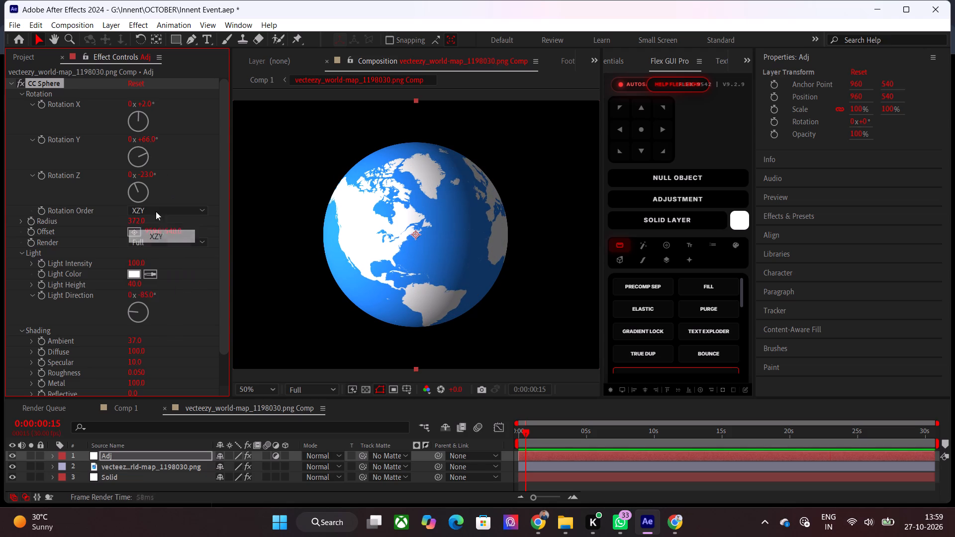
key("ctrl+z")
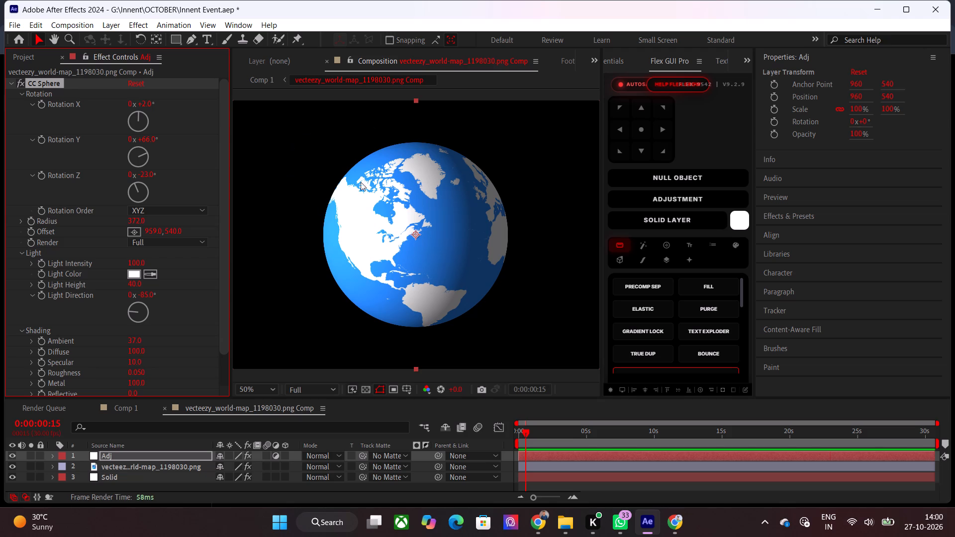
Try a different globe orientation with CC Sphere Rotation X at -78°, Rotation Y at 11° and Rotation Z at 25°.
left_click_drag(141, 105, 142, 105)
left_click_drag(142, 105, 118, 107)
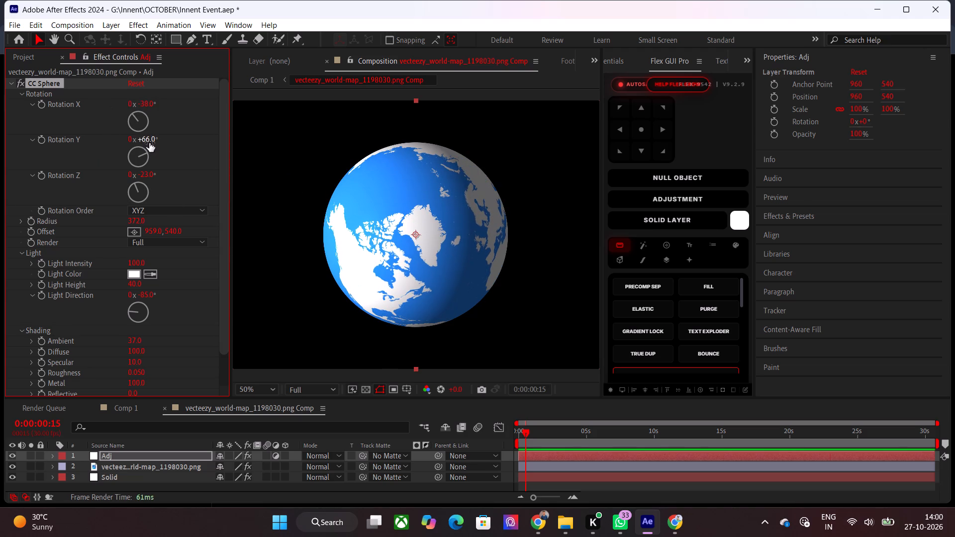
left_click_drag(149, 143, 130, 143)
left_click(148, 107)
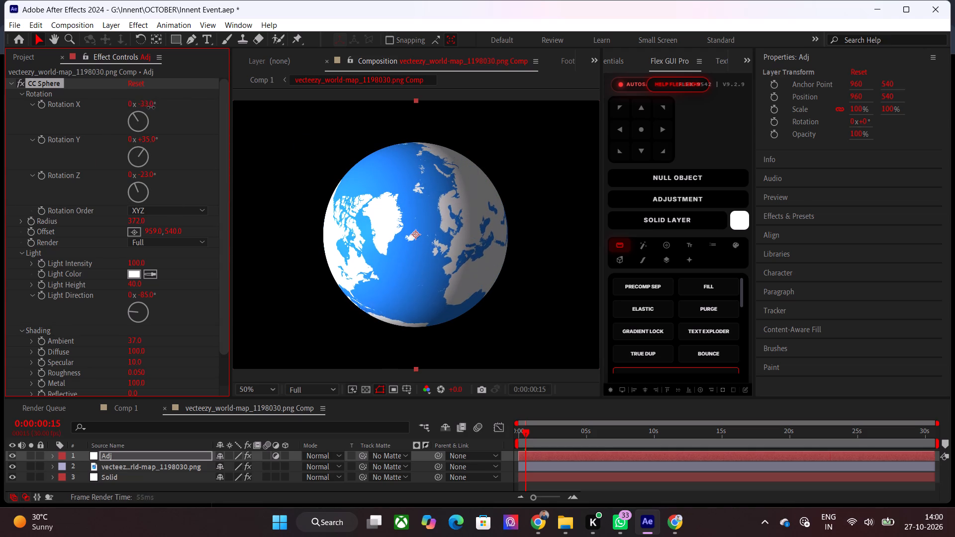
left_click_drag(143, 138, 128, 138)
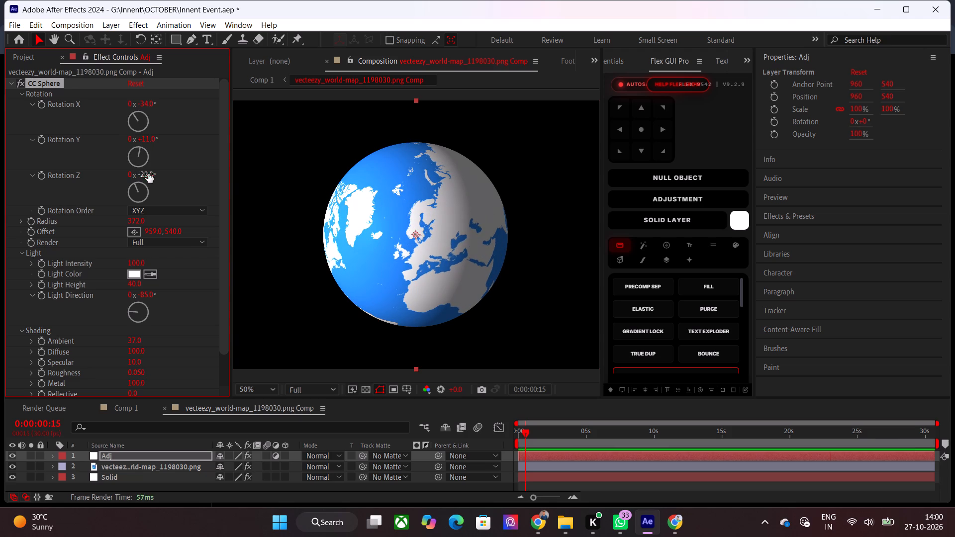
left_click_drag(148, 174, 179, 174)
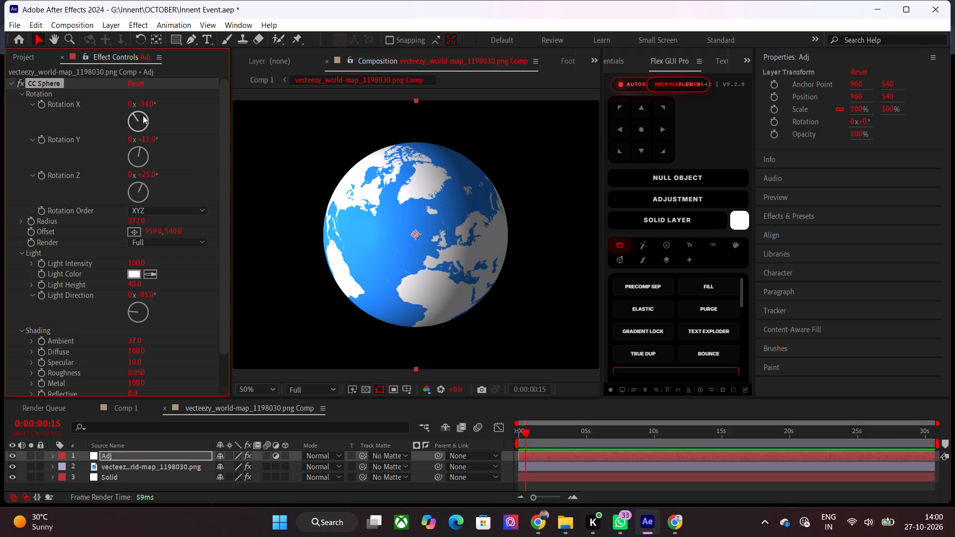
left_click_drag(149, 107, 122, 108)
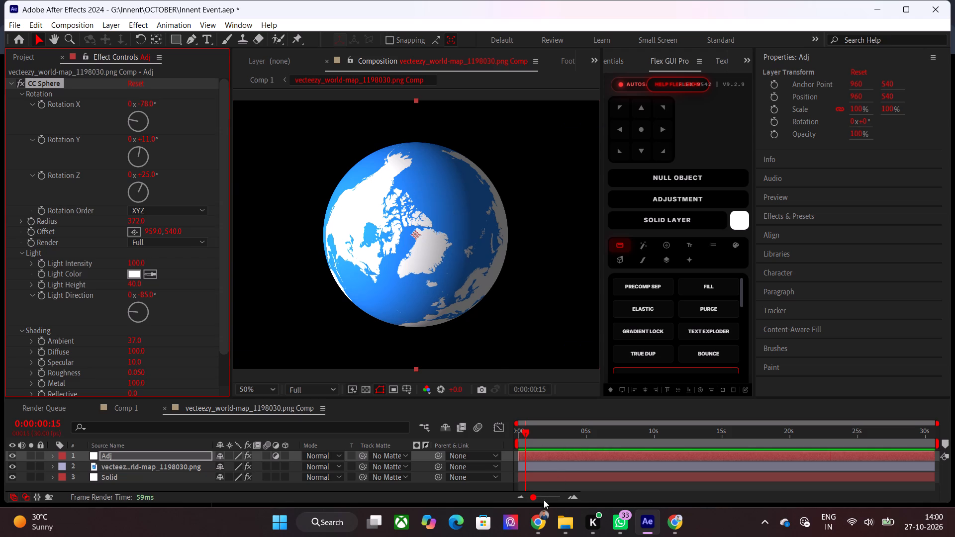
Switch to Chrome, search Google Images for "canada on map" and preview the Provinces of Canada map.
left_click(540, 521)
left_click(738, 0)
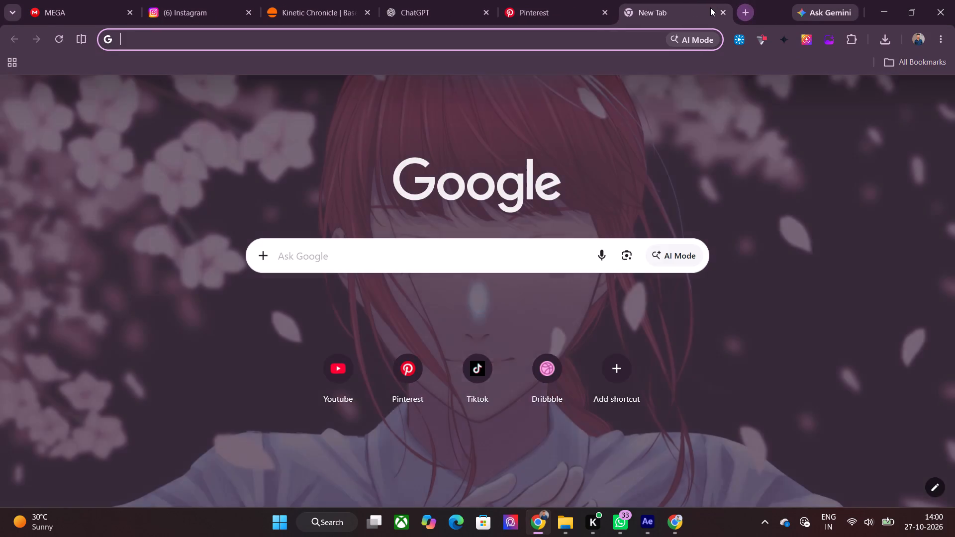
type("canada on map")
key("Return")
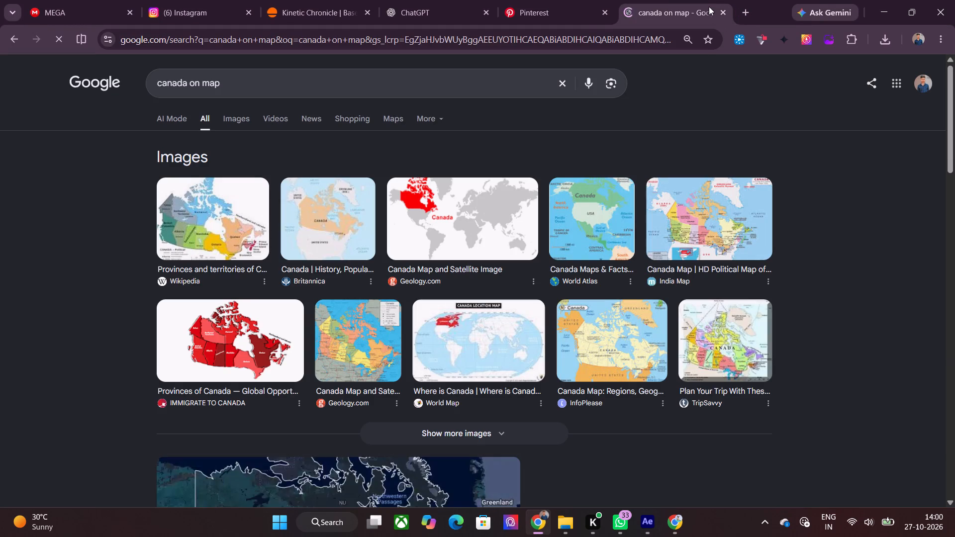
left_click(233, 125)
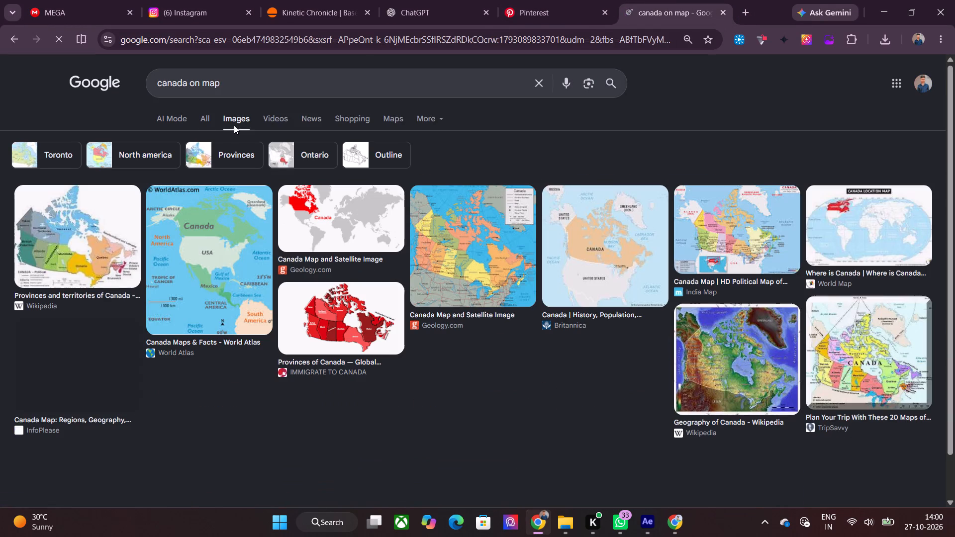
left_click(358, 312)
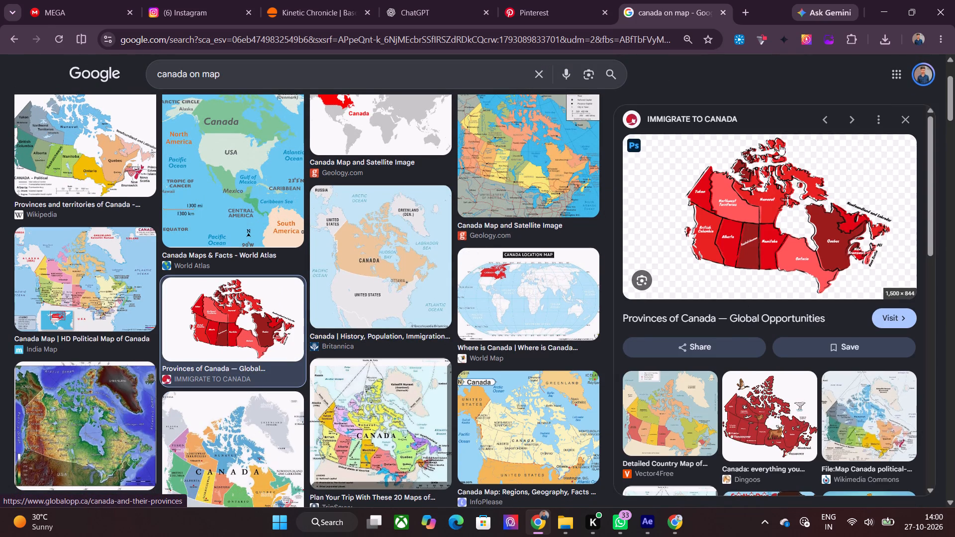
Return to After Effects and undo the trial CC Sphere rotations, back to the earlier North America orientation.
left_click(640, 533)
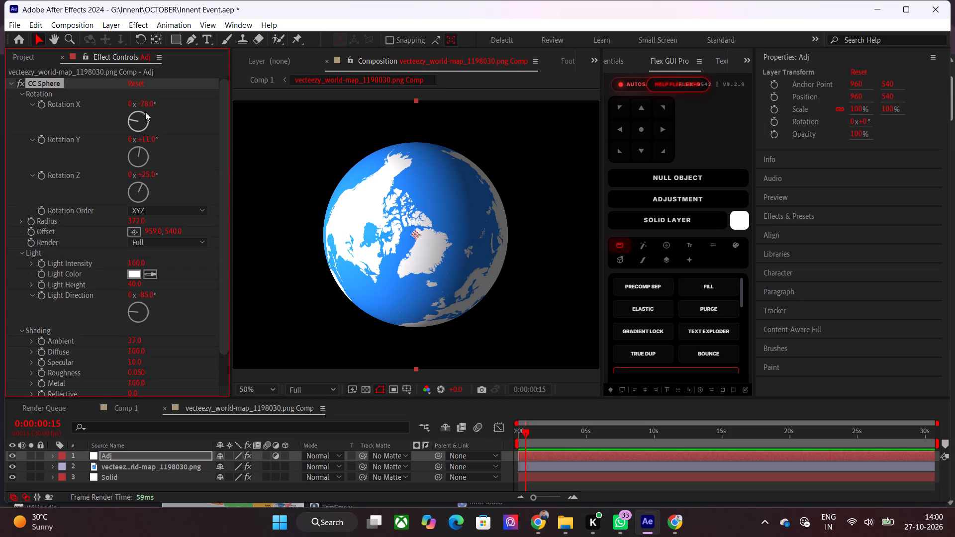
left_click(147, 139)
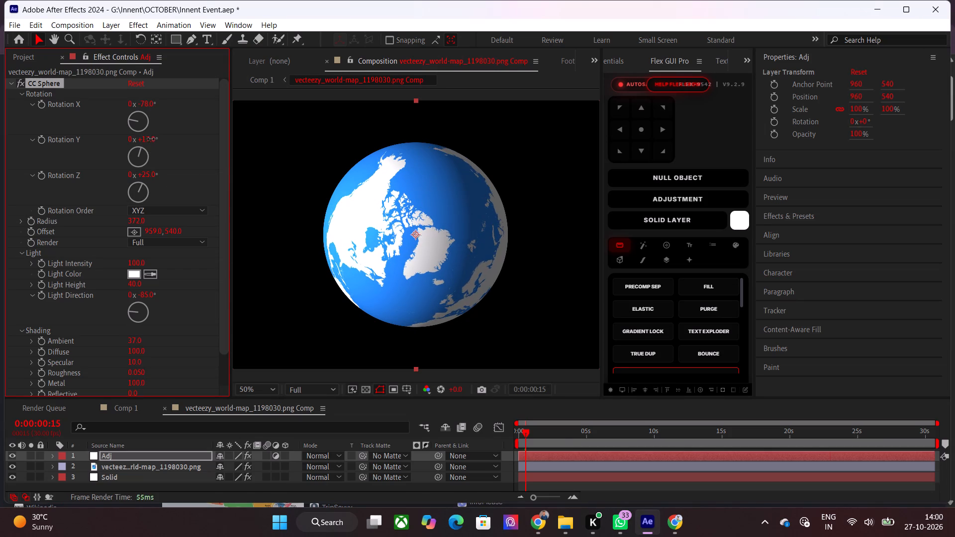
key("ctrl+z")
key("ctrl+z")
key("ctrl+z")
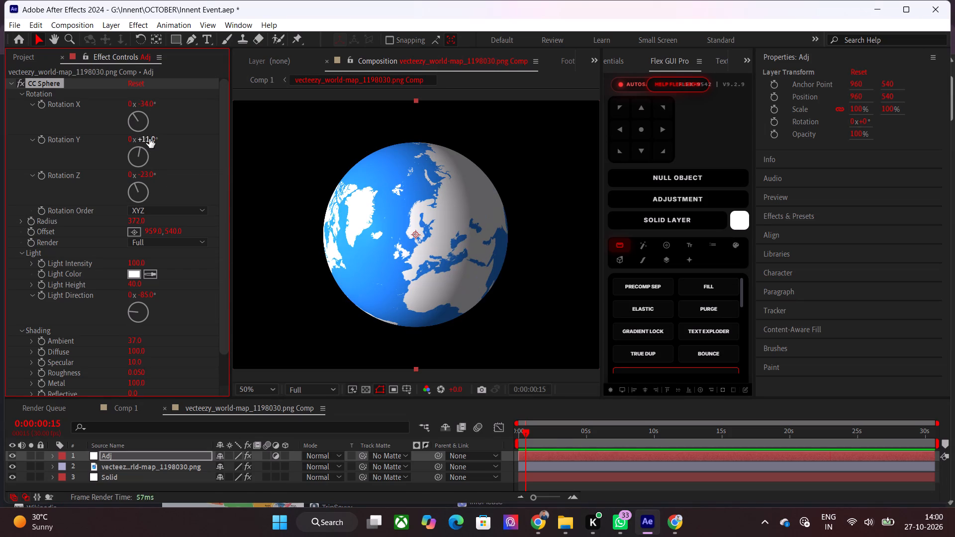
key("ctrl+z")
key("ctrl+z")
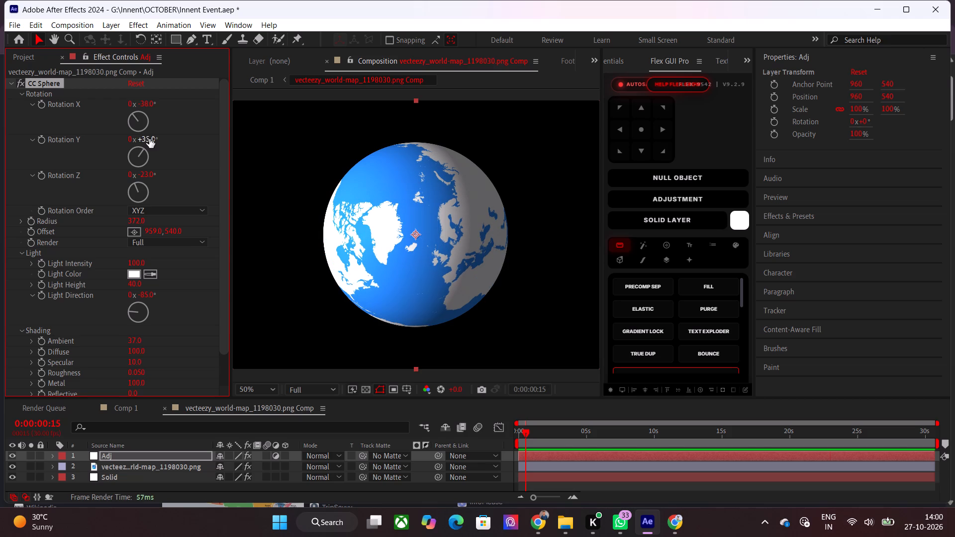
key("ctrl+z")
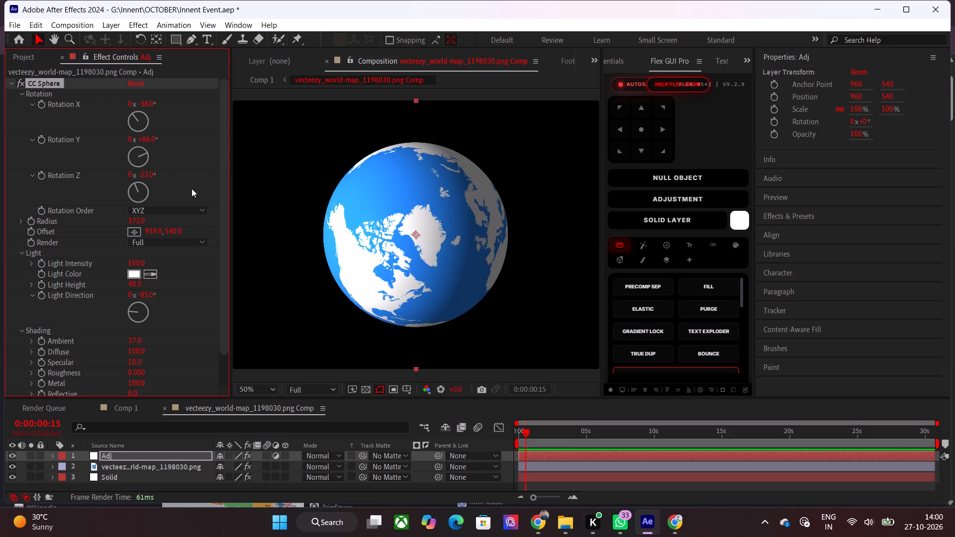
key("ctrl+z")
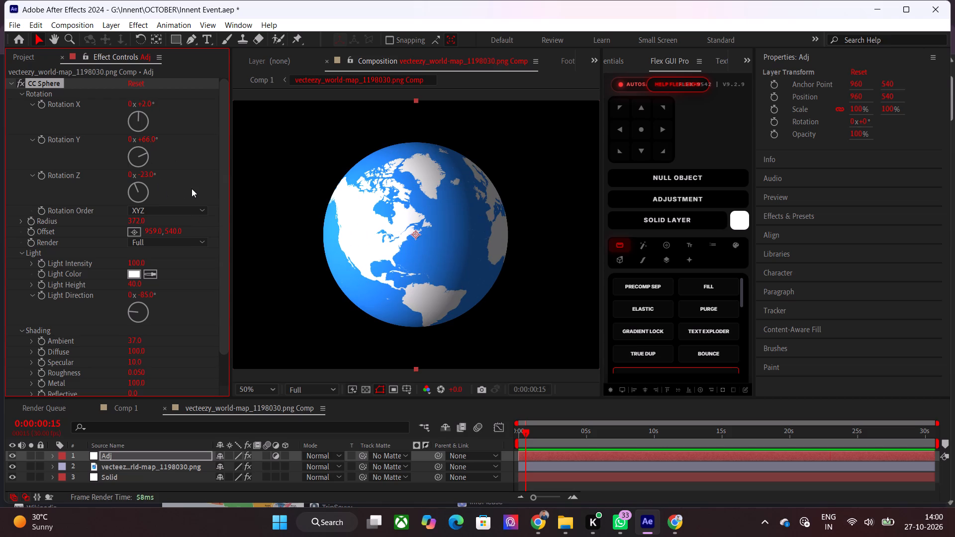
Turn the globe further so North America faces forward by setting CC Sphere Rotation Y to 88°.
left_click_drag(153, 143, 157, 143)
left_click_drag(157, 143, 161, 143)
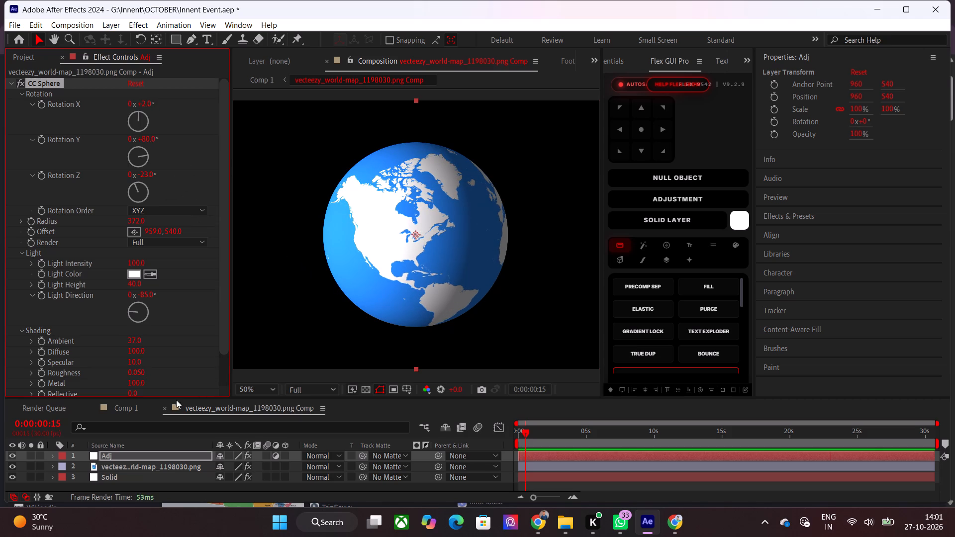
left_click_drag(150, 143, 155, 143)
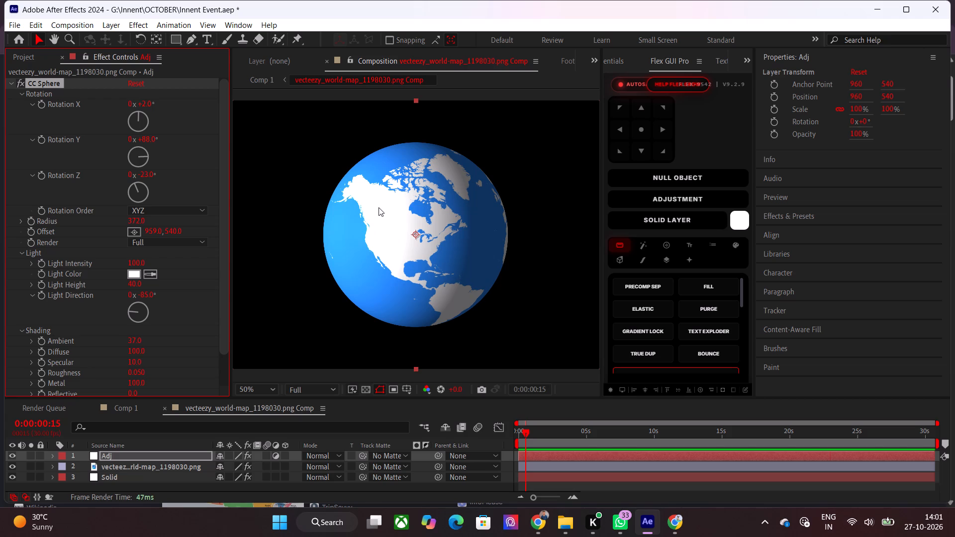
Check the globe shot in Comp 1 and return to the globe composition.
left_click(120, 409)
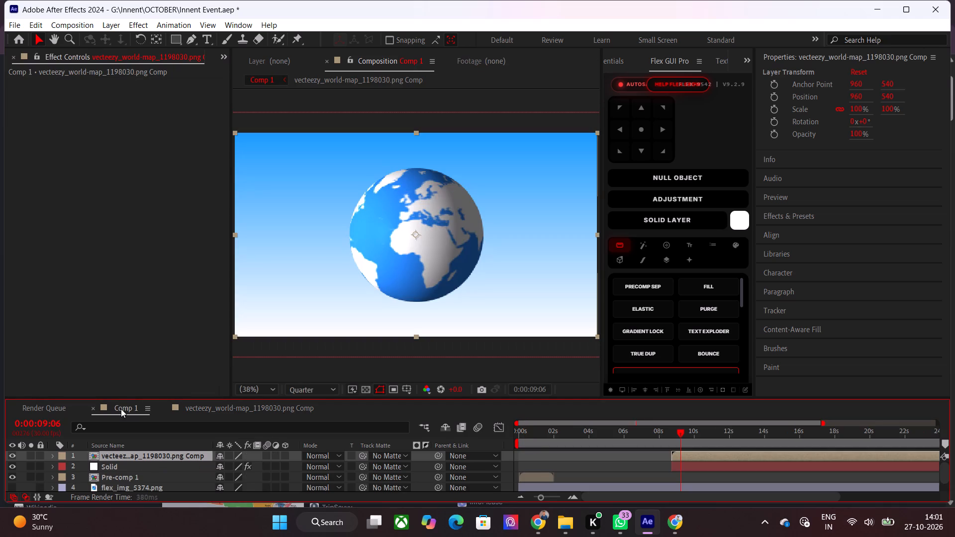
left_click(262, 406)
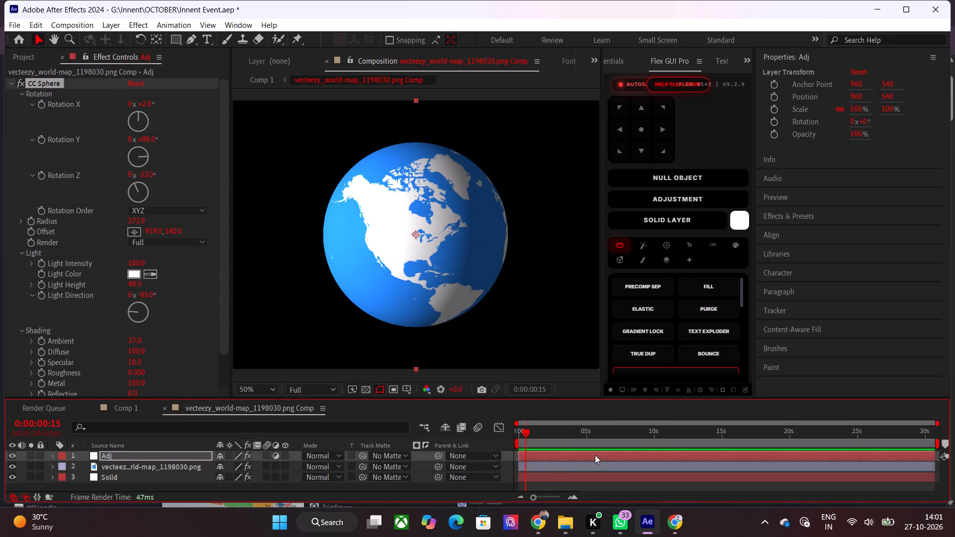
Hide the Adj layer in the globe composition to inspect the flat world map, and go back to Comp 1.
scroll(548, 467, "up", 1)
scroll(548, 467, "down", 2)
left_click(534, 467)
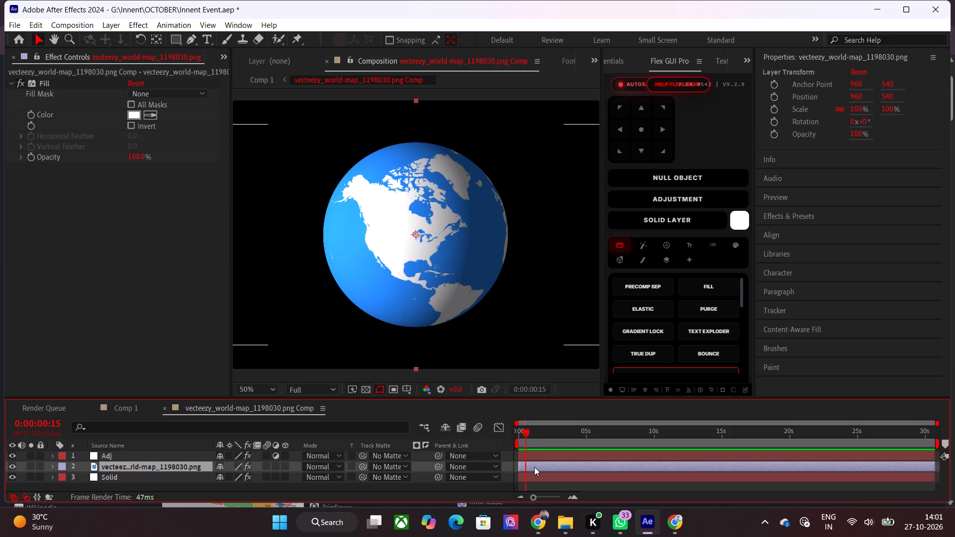
left_click(13, 453)
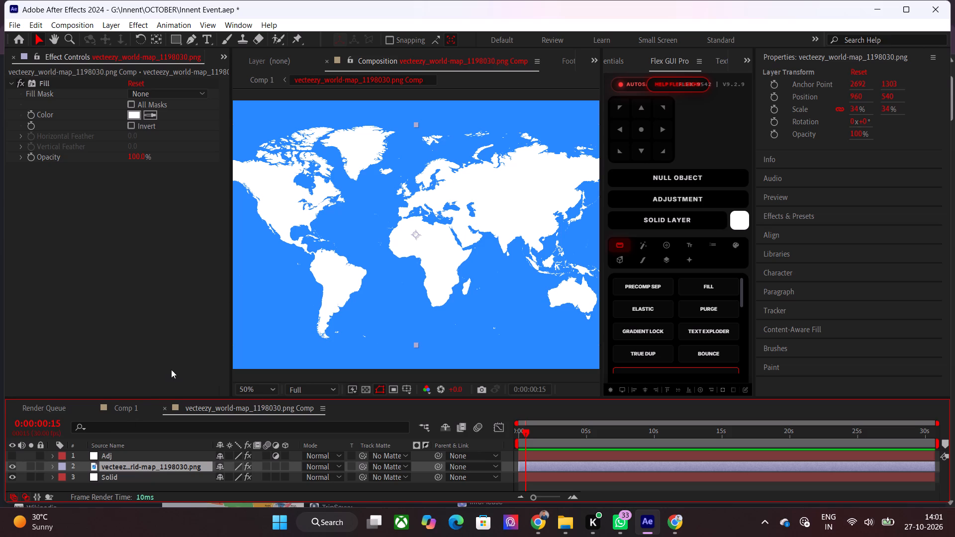
scroll(298, 184, "down", 1)
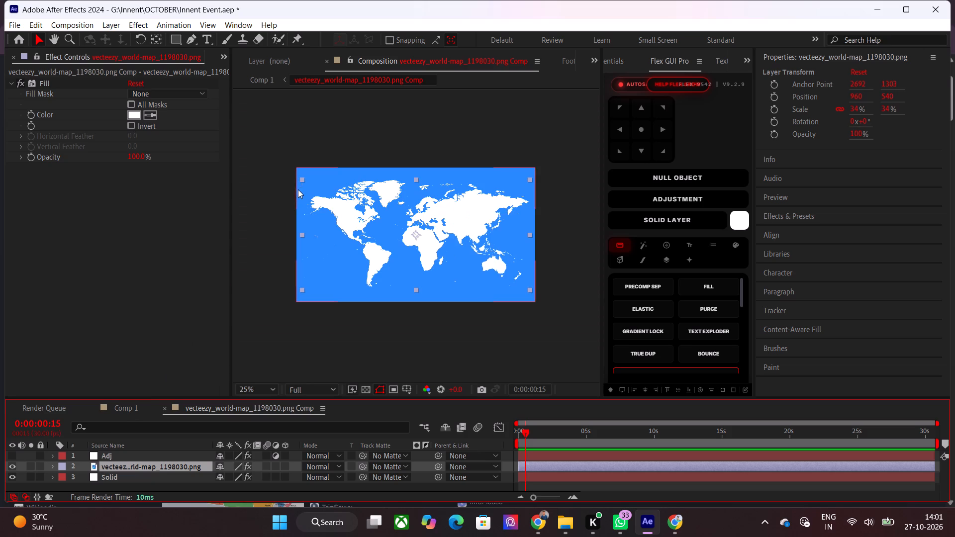
scroll(302, 201, "up", 1)
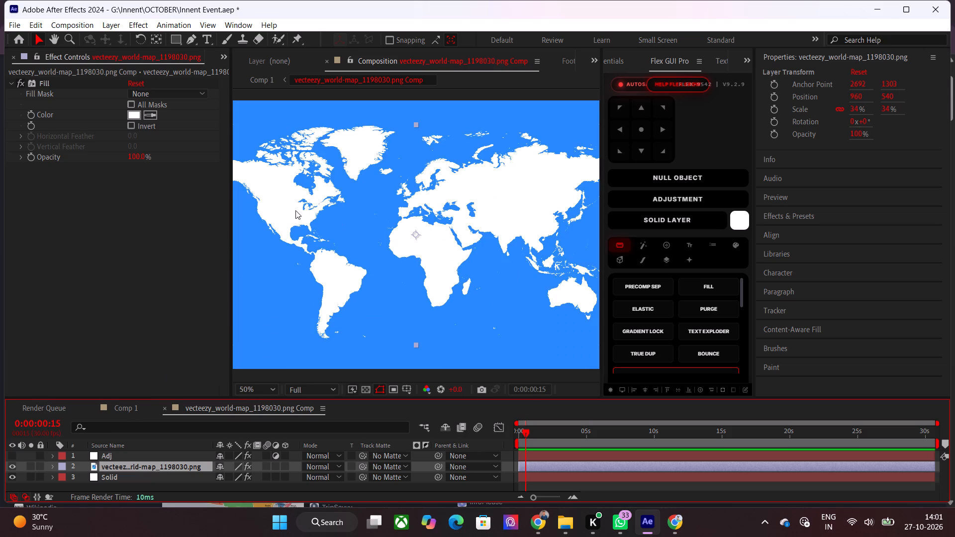
left_click(126, 403)
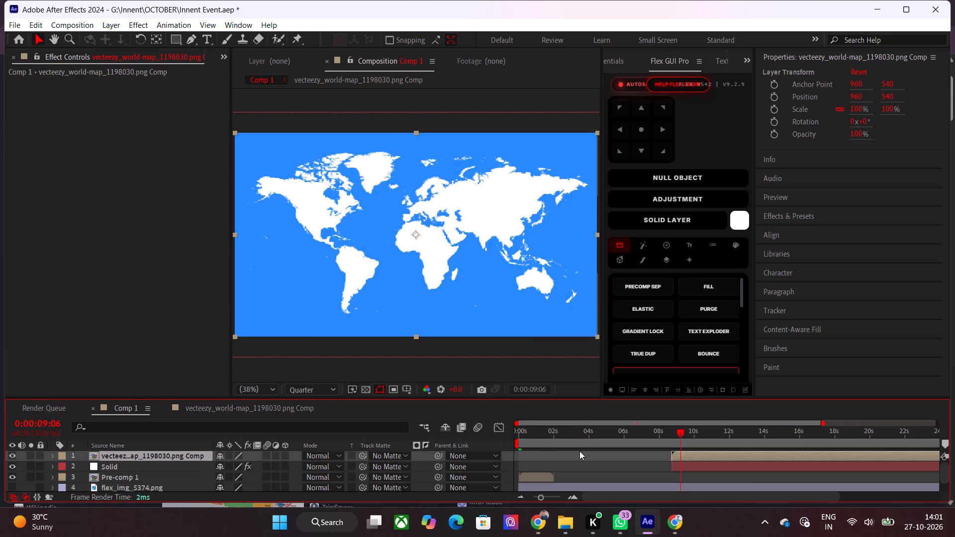
Switch to File Explorer and look through the Maloc PF project's (Footage) subfolders for a usable map asset.
left_click(573, 526)
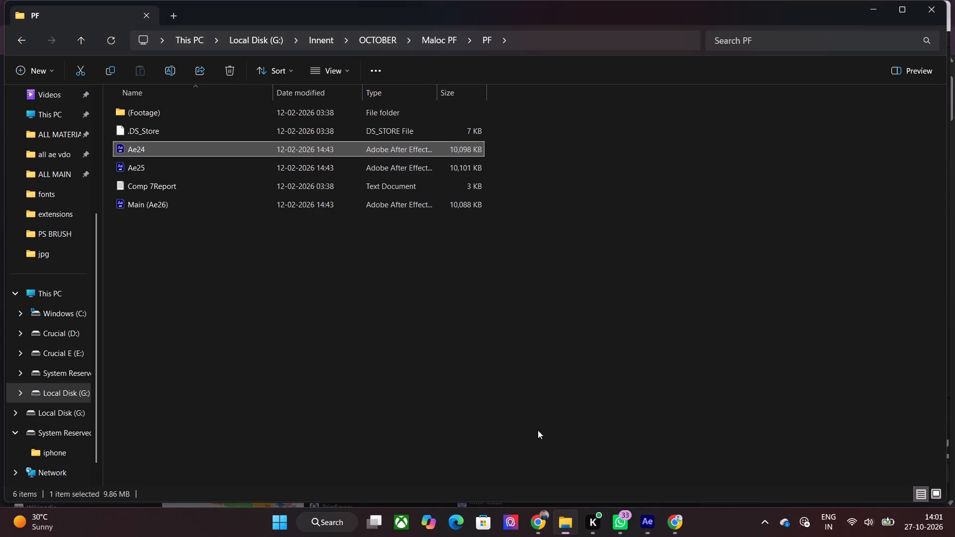
double_click(167, 111)
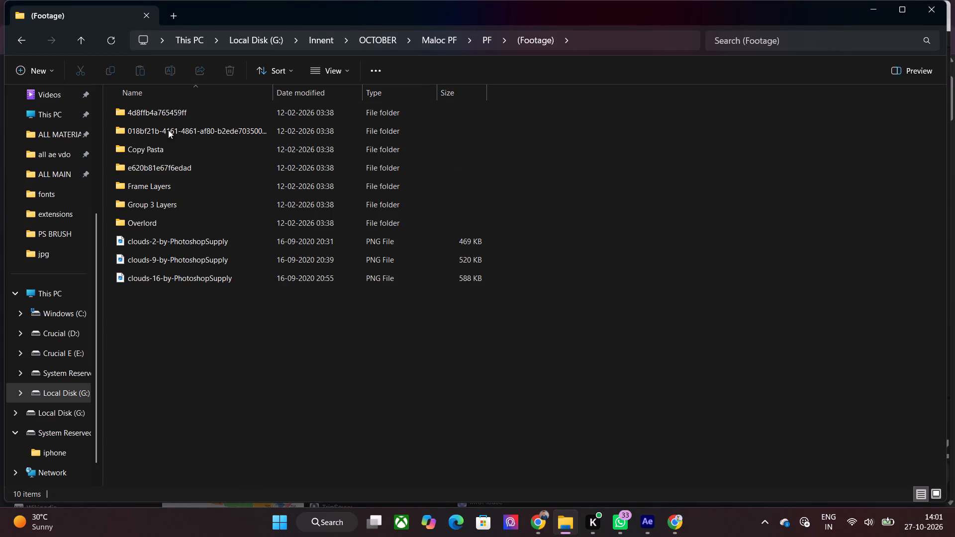
double_click(168, 224)
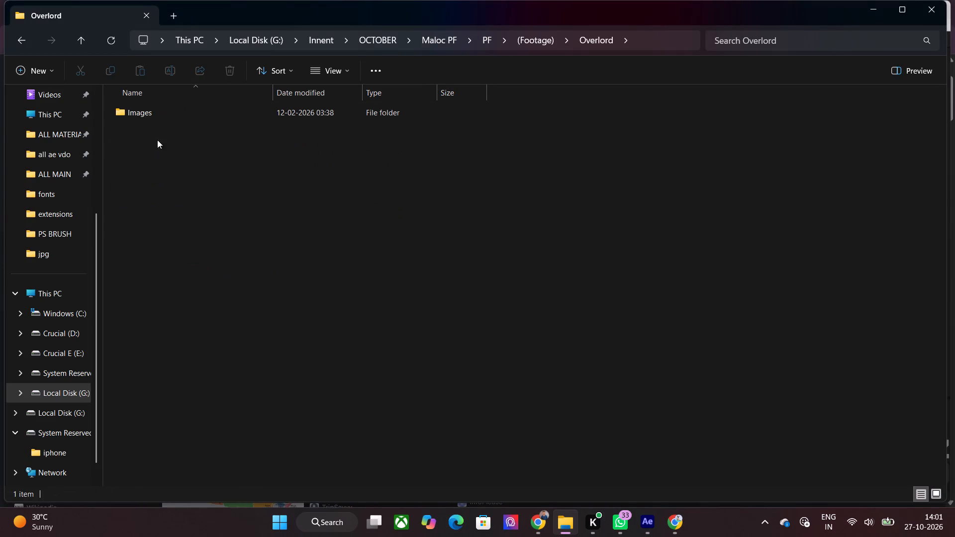
double_click(157, 116)
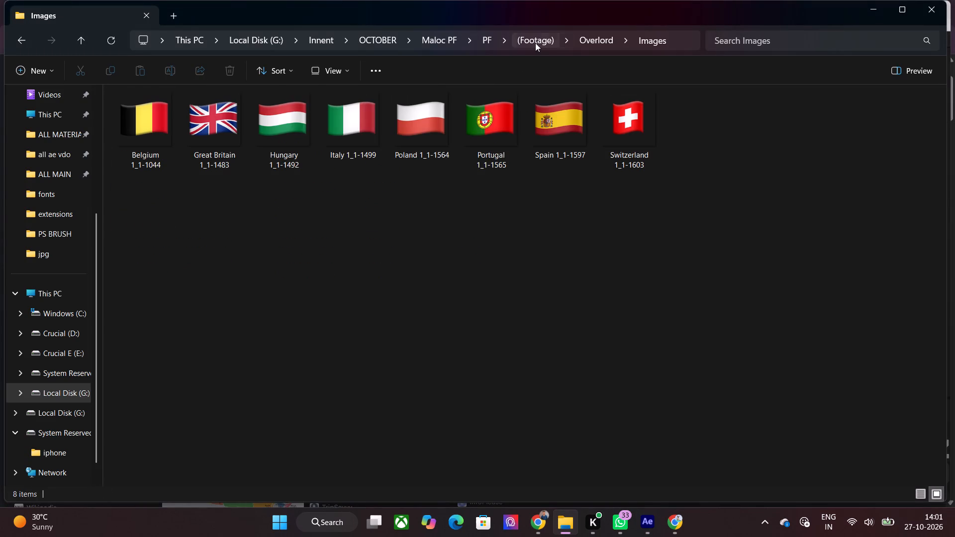
left_click(490, 45)
double_click(166, 112)
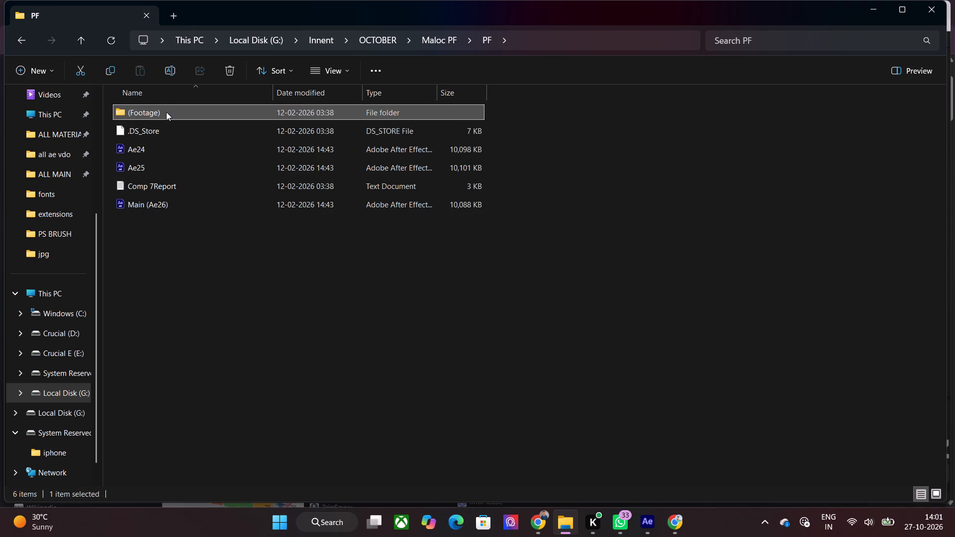
double_click(151, 115)
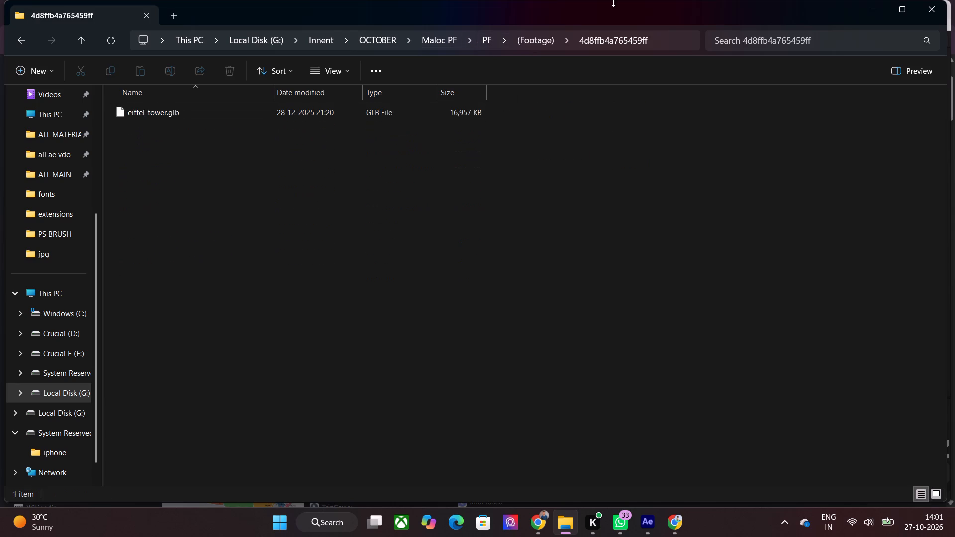
left_click(544, 37)
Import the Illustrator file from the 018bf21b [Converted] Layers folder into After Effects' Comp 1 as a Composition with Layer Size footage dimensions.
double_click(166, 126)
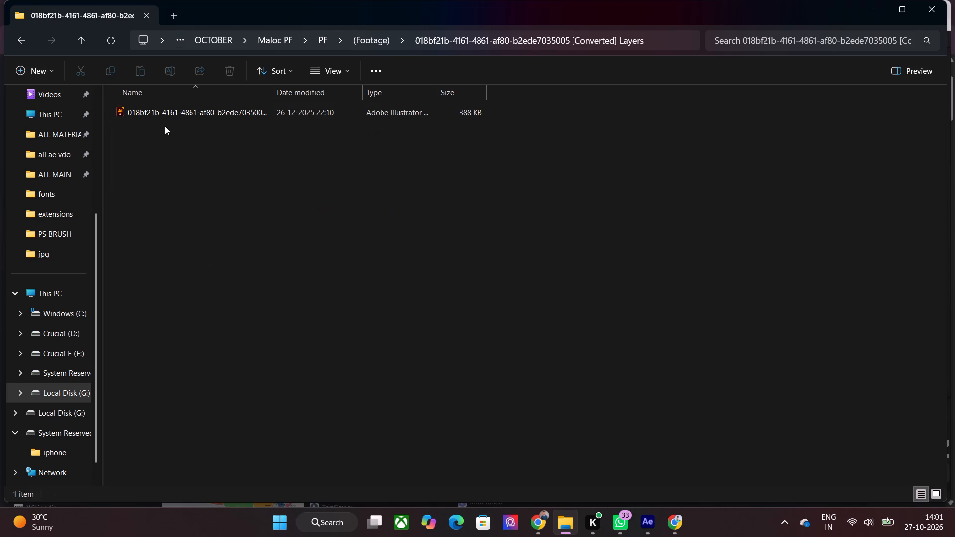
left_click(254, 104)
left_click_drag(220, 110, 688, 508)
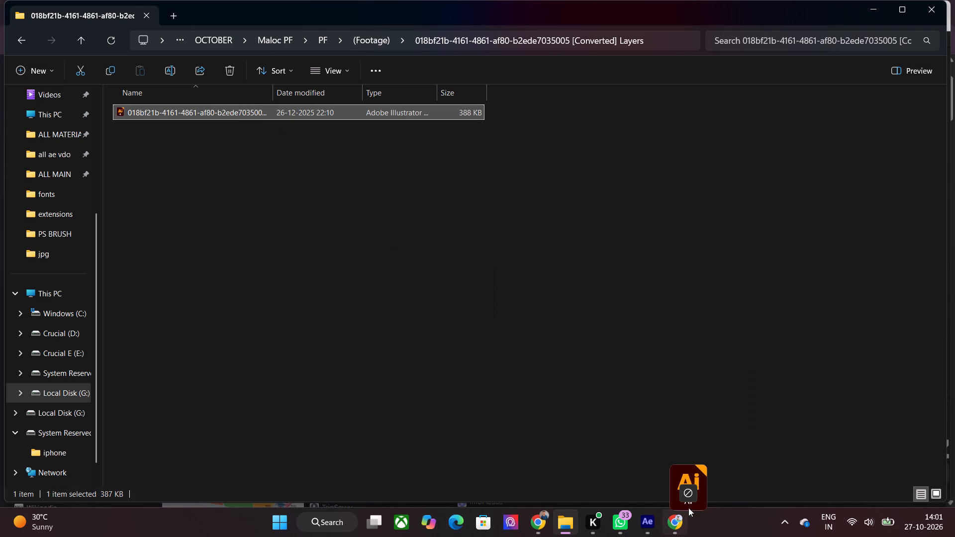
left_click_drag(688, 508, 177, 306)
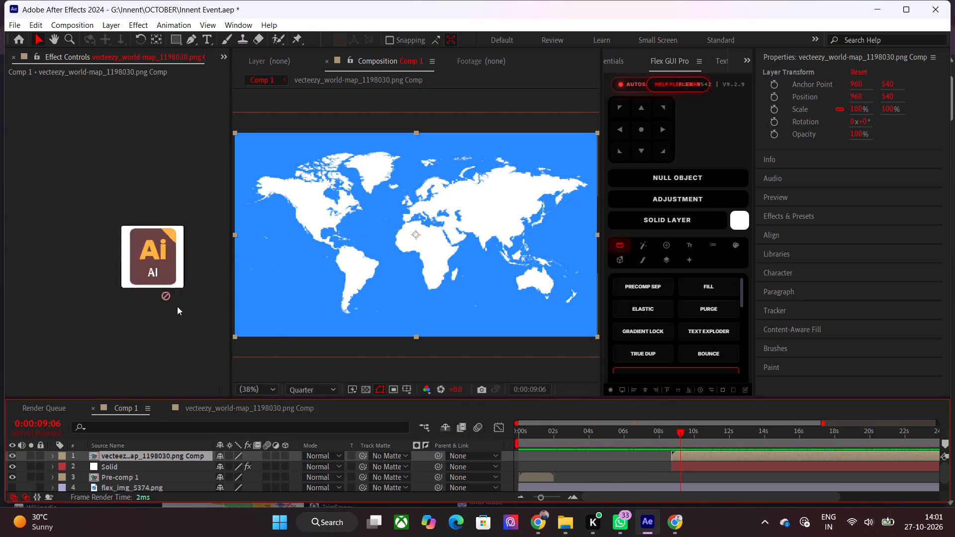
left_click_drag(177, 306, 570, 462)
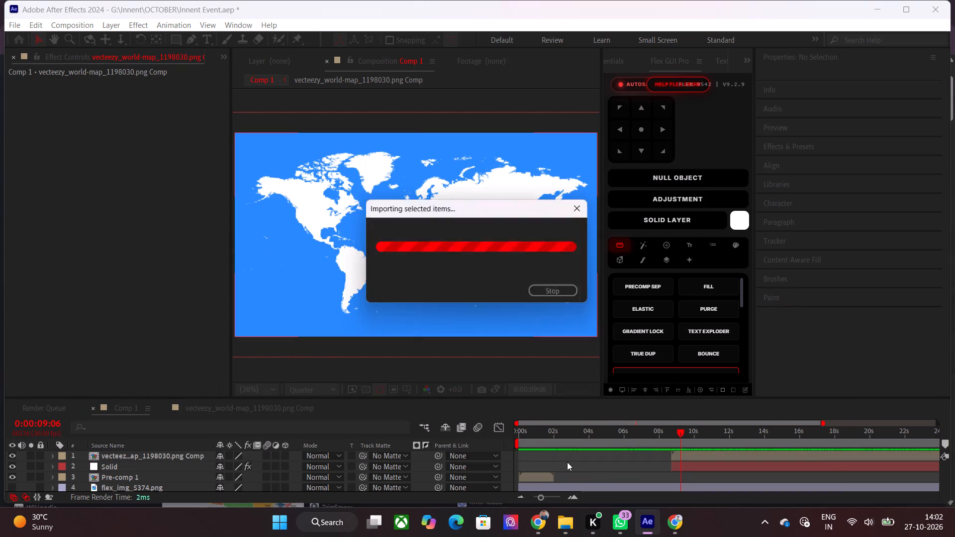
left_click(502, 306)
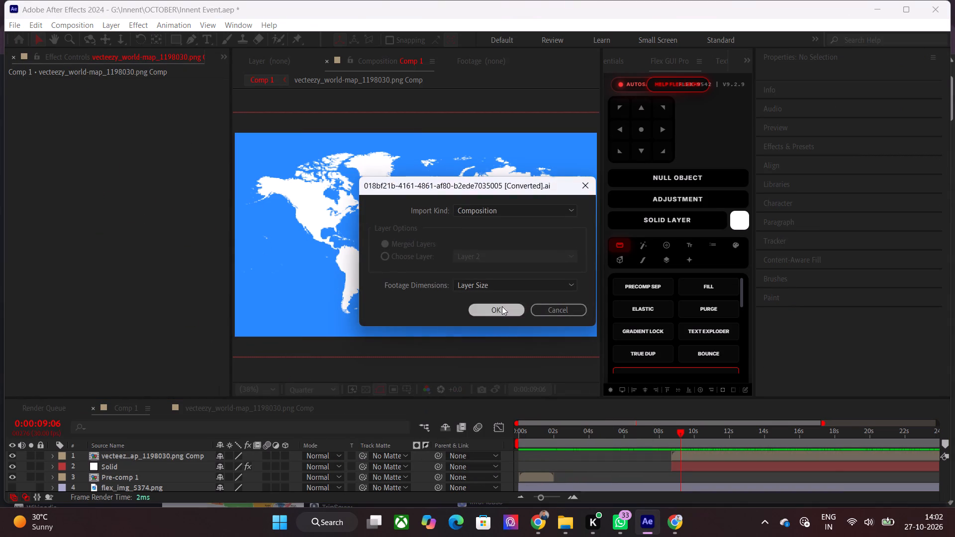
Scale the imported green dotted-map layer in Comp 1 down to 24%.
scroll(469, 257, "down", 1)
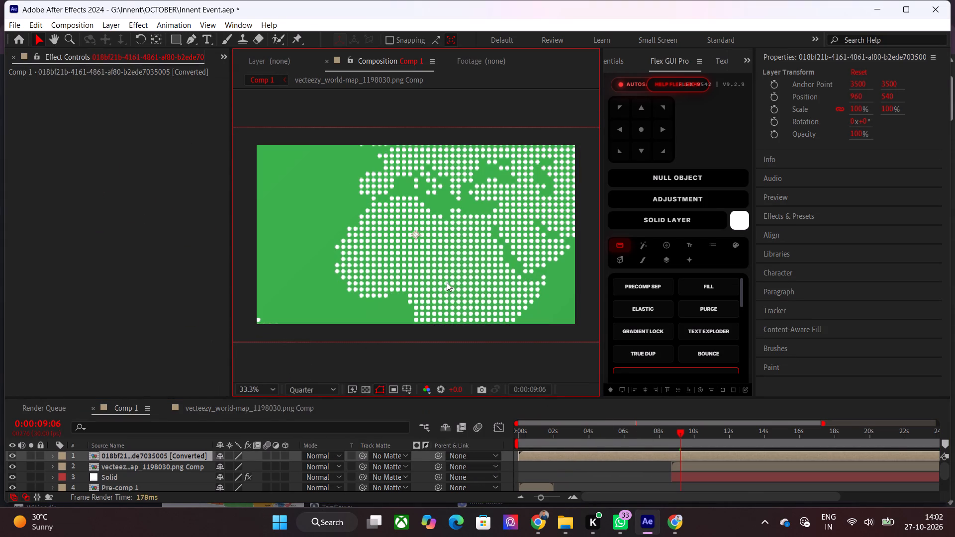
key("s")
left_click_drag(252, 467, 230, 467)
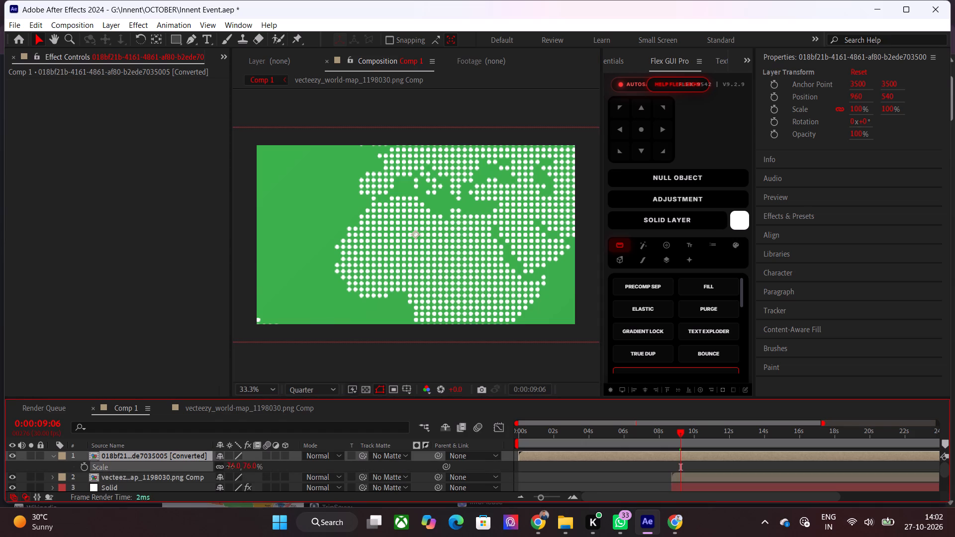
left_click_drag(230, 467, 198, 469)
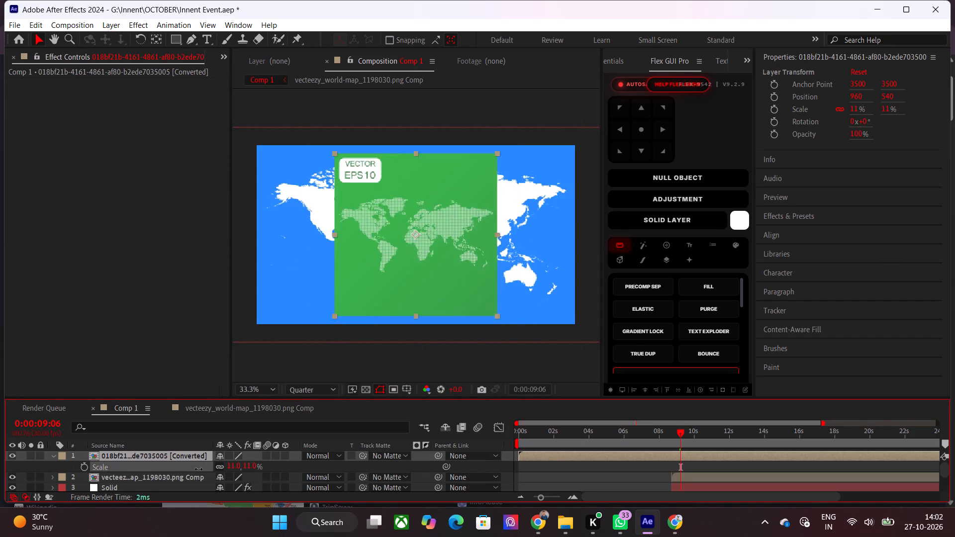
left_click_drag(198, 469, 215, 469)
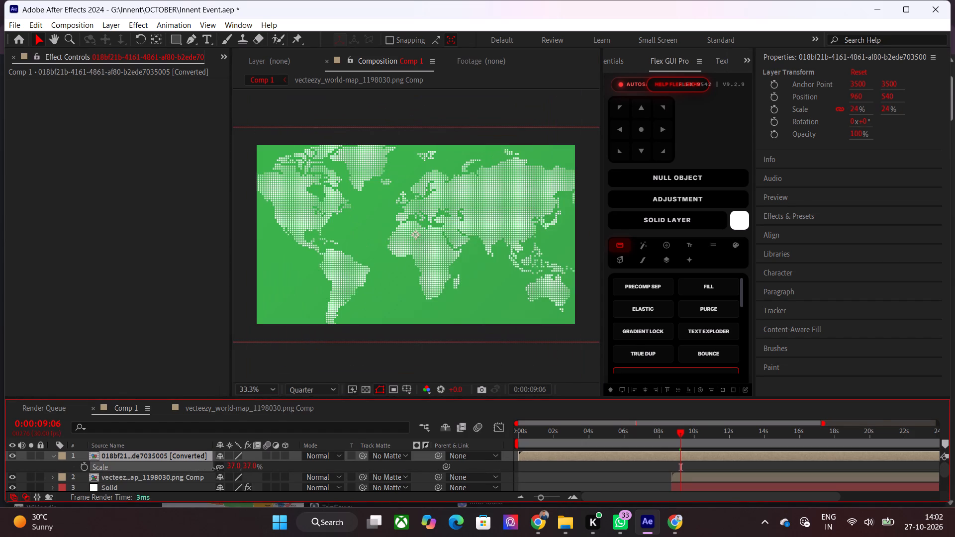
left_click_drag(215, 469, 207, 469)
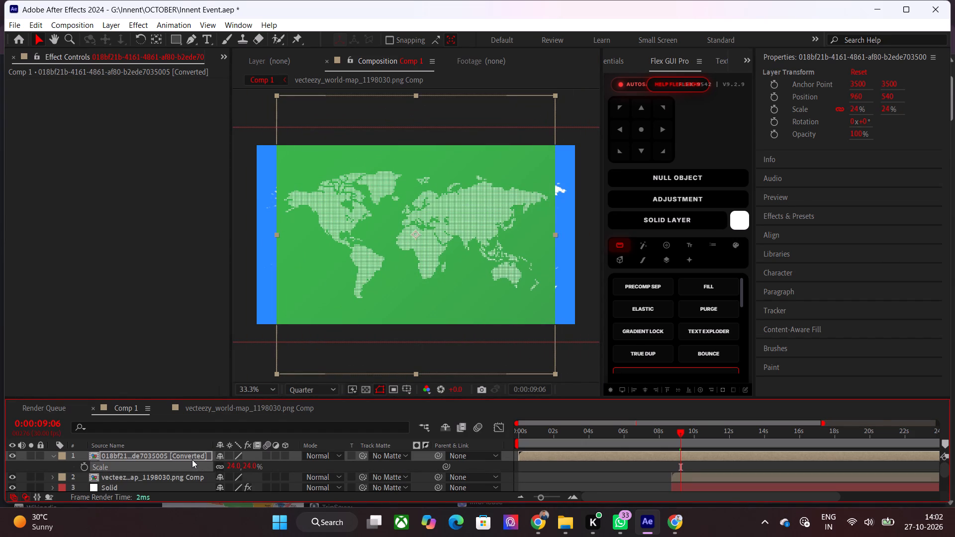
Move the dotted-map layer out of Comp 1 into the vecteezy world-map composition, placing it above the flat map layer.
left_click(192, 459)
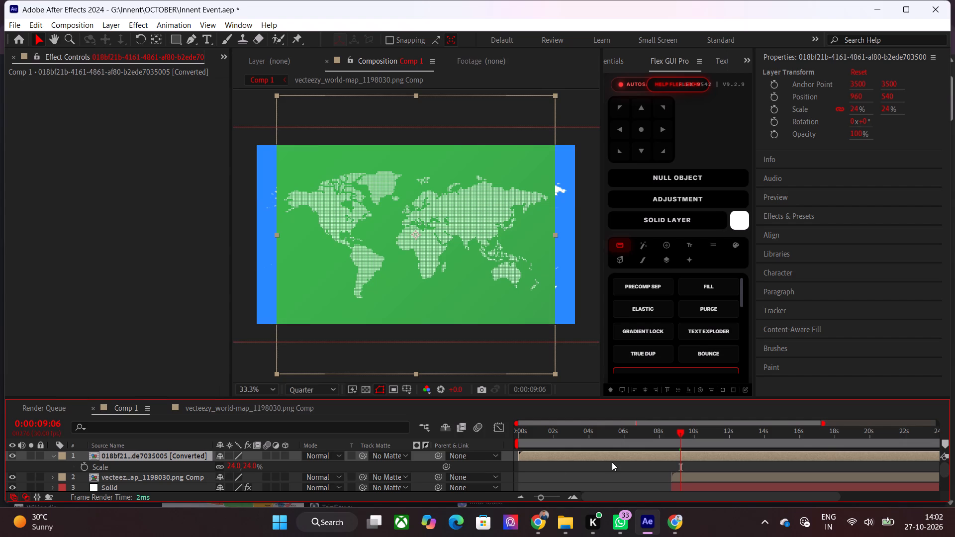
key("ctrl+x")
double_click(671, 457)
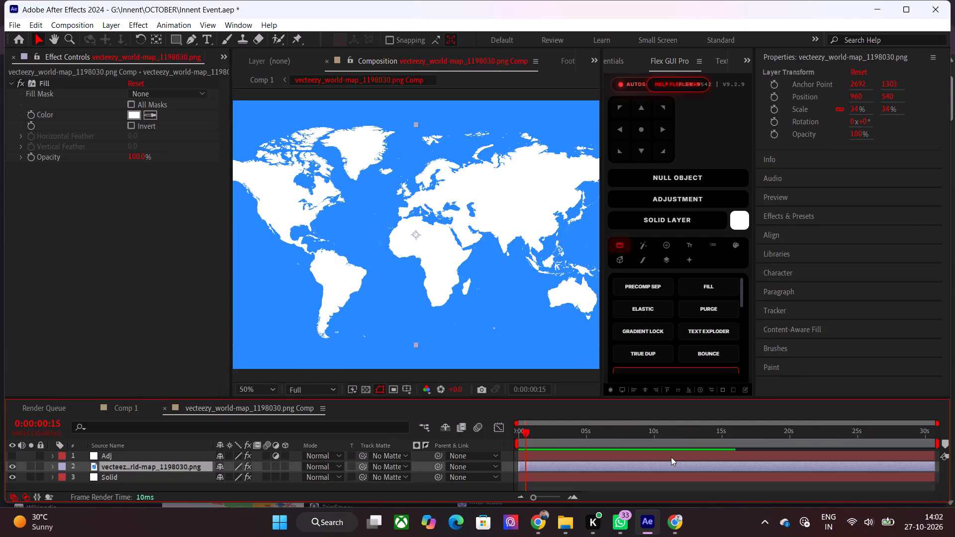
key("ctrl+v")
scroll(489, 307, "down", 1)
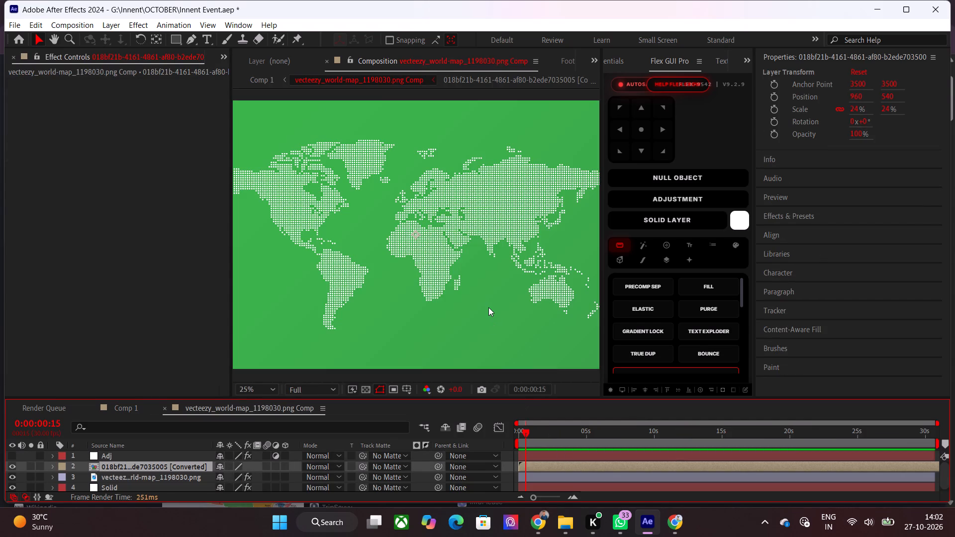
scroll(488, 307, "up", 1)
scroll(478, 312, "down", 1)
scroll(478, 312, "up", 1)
Browse the remaining footage folders in File Explorer and import Frame from Frame Layers into the world-map composition as a composition layer.
left_click(567, 526)
left_click(362, 43)
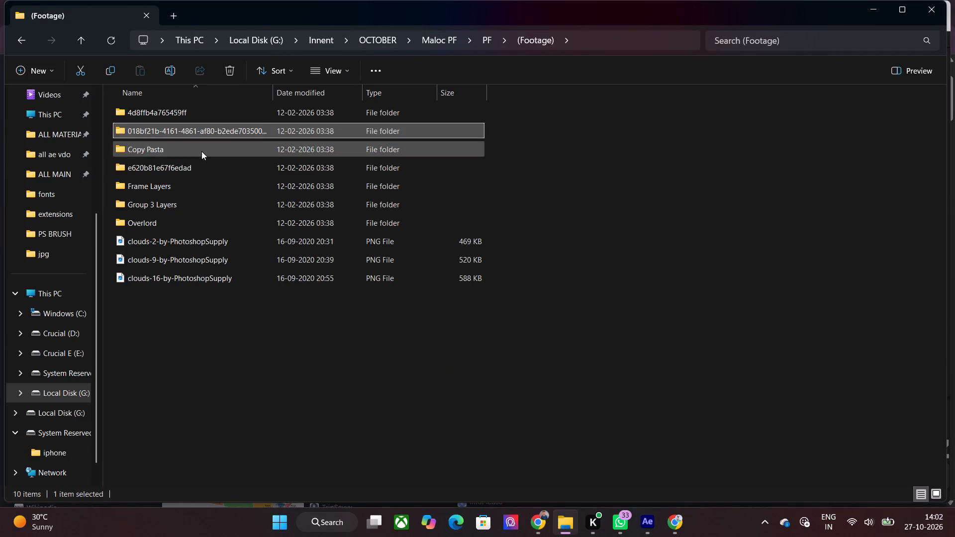
double_click(201, 151)
left_click(531, 44)
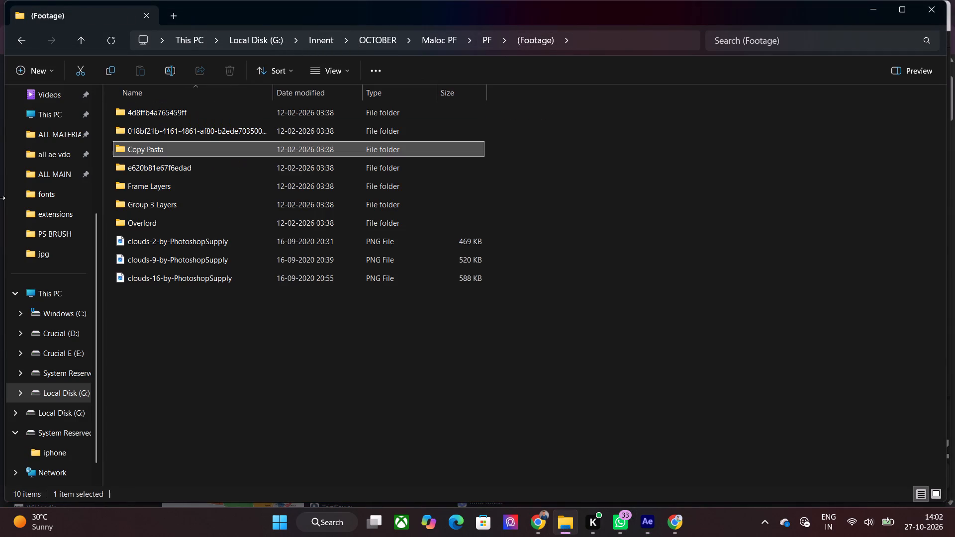
double_click(168, 172)
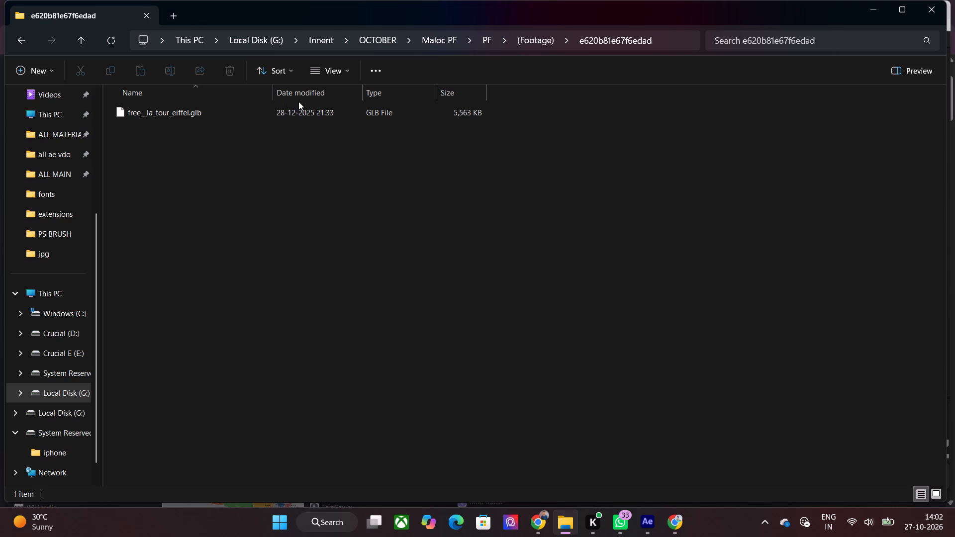
left_click(532, 44)
double_click(168, 180)
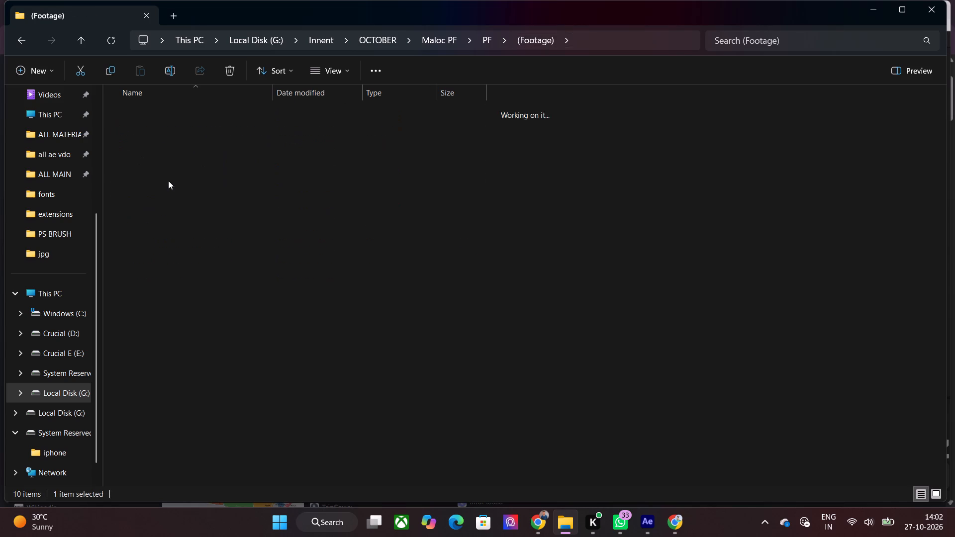
left_click(179, 113)
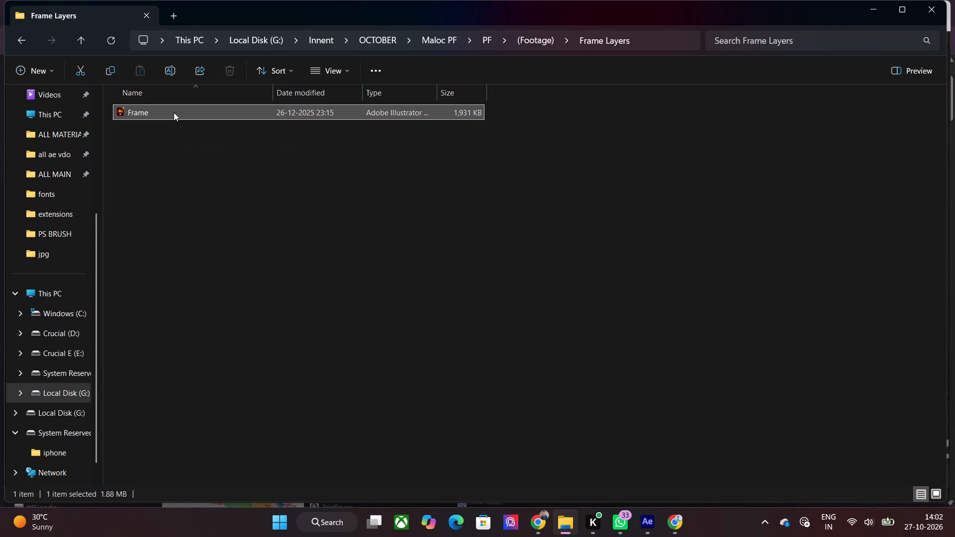
left_click_drag(173, 112, 632, 517)
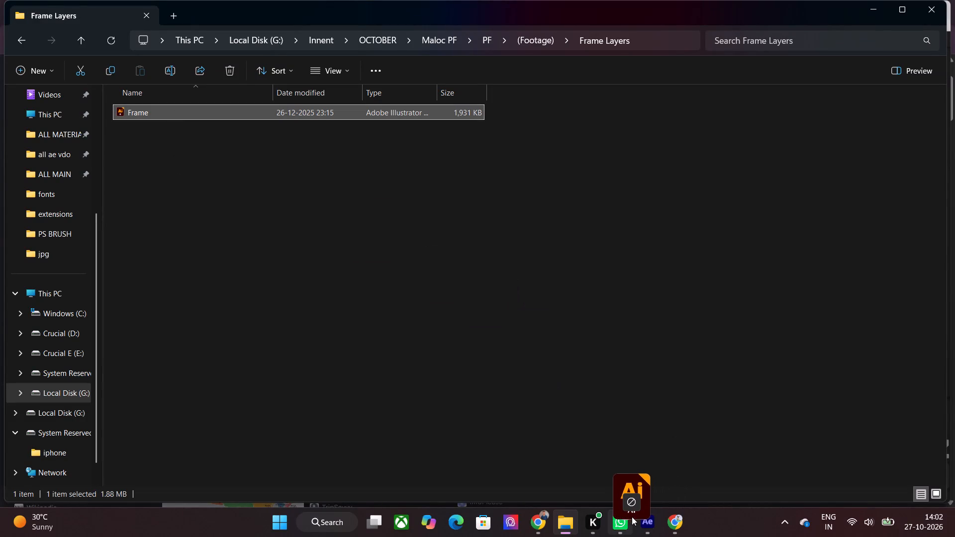
left_click_drag(632, 517, 565, 465)
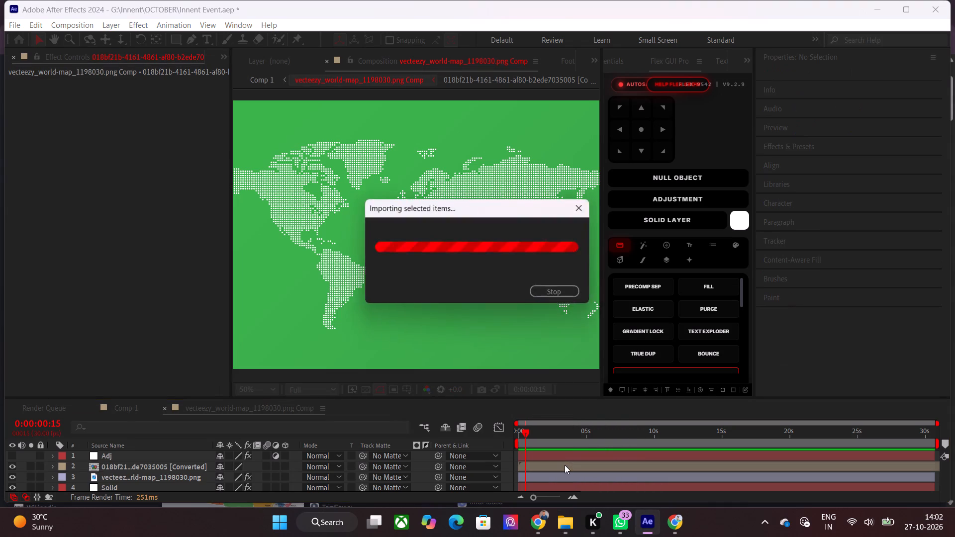
left_click(481, 311)
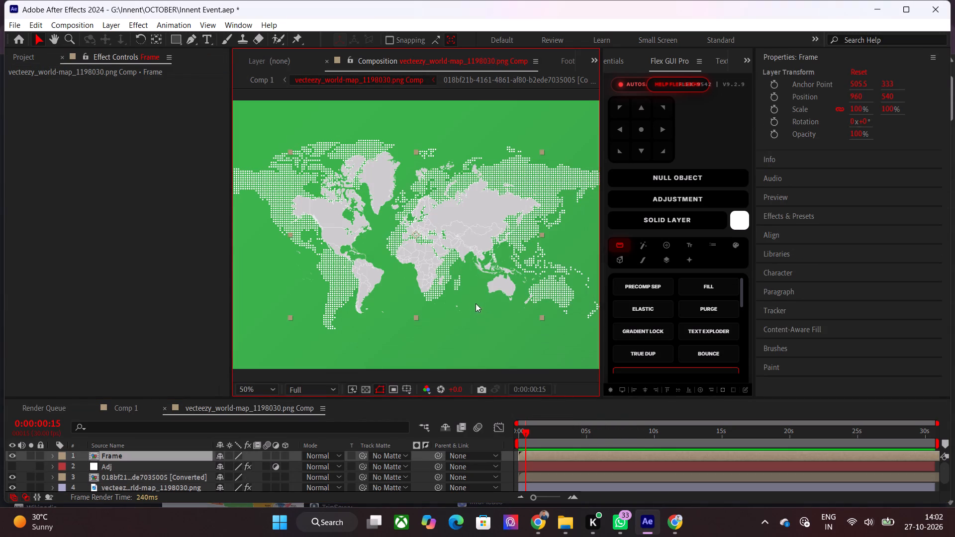
Delete the dotted-map layer and hide the original vecteezy world-map layer, leaving the Frame map over the blue solid.
left_click(124, 473)
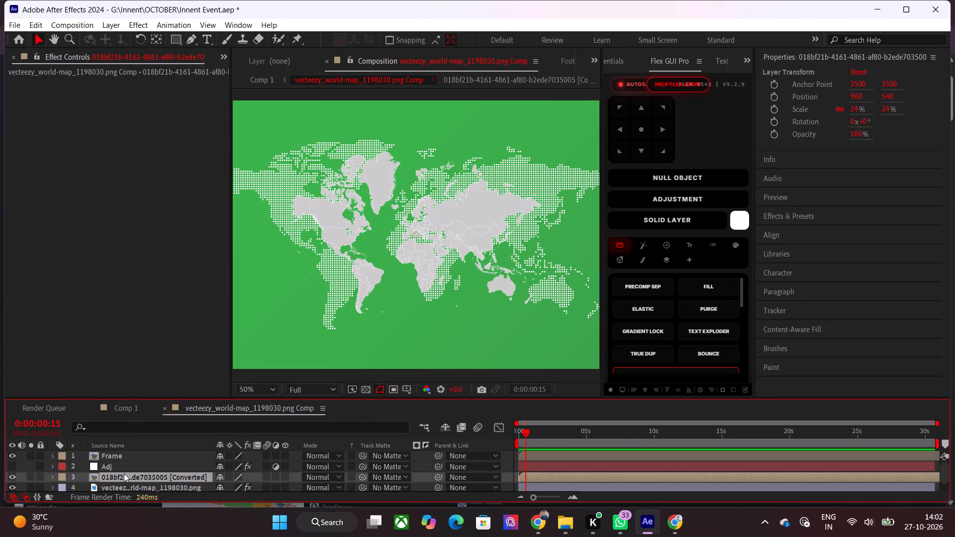
key("Delete")
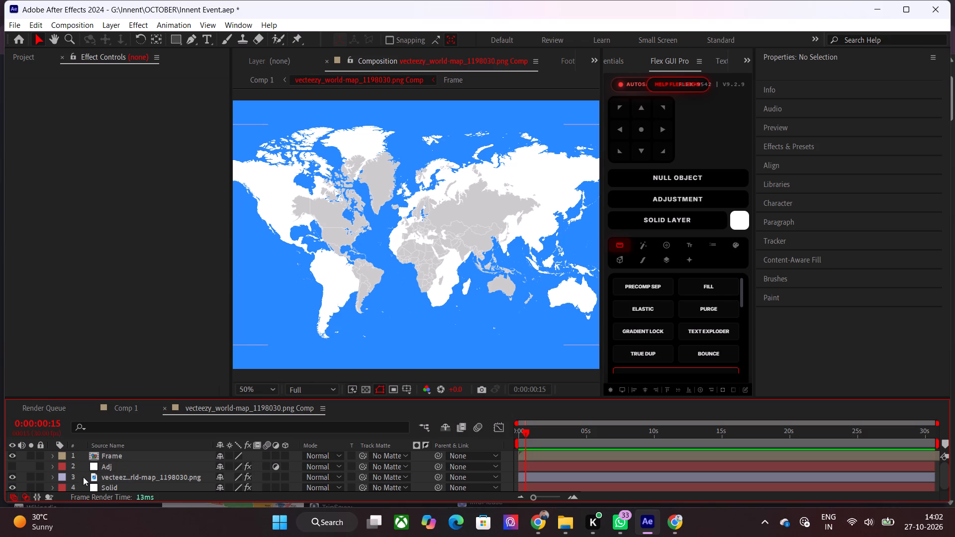
left_click(14, 477)
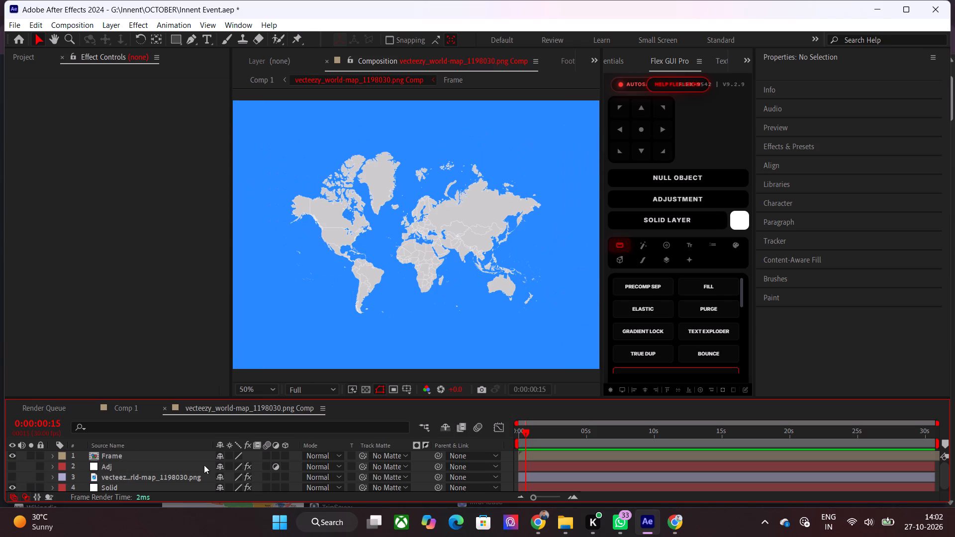
Scale the Frame map layer up to 139% to fill more of the composition.
left_click(158, 455)
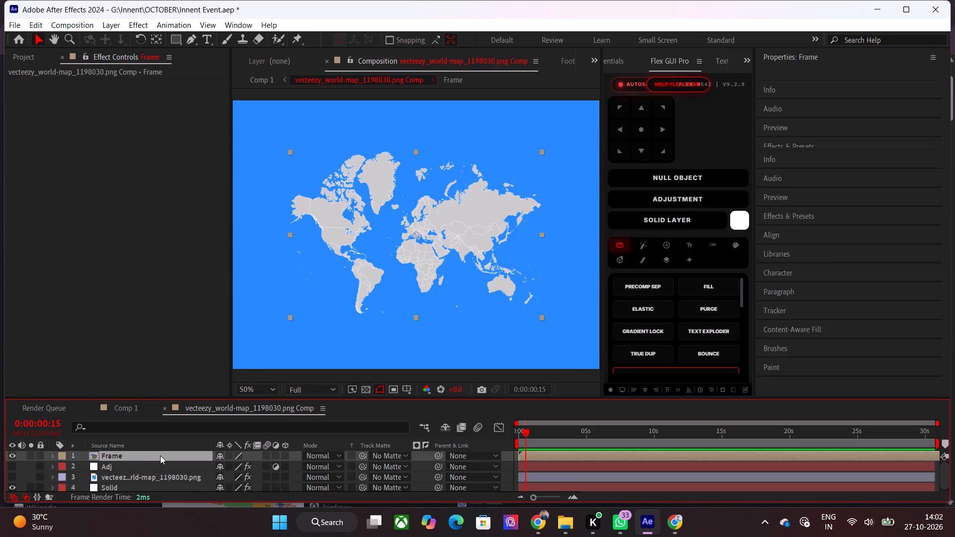
key("s")
left_click_drag(252, 466, 273, 466)
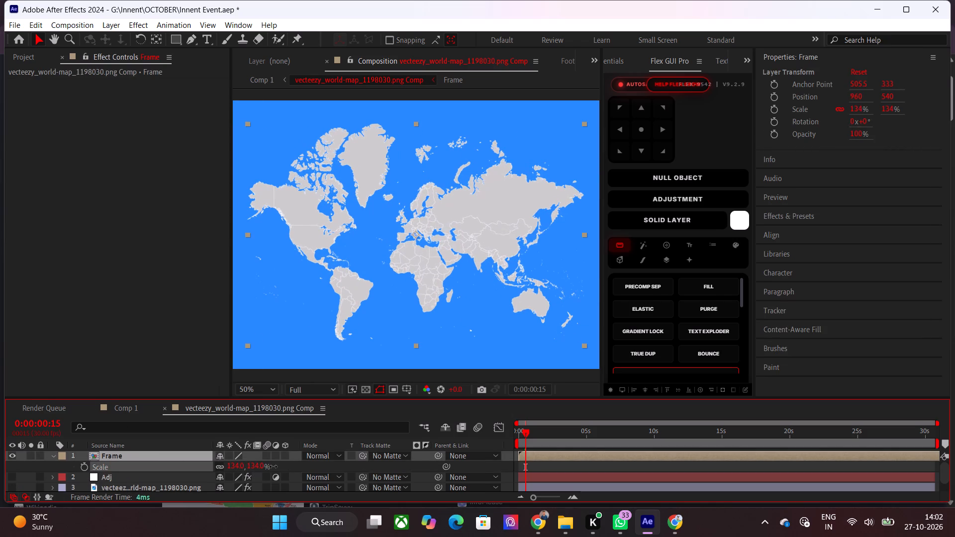
left_click_drag(273, 466, 276, 466)
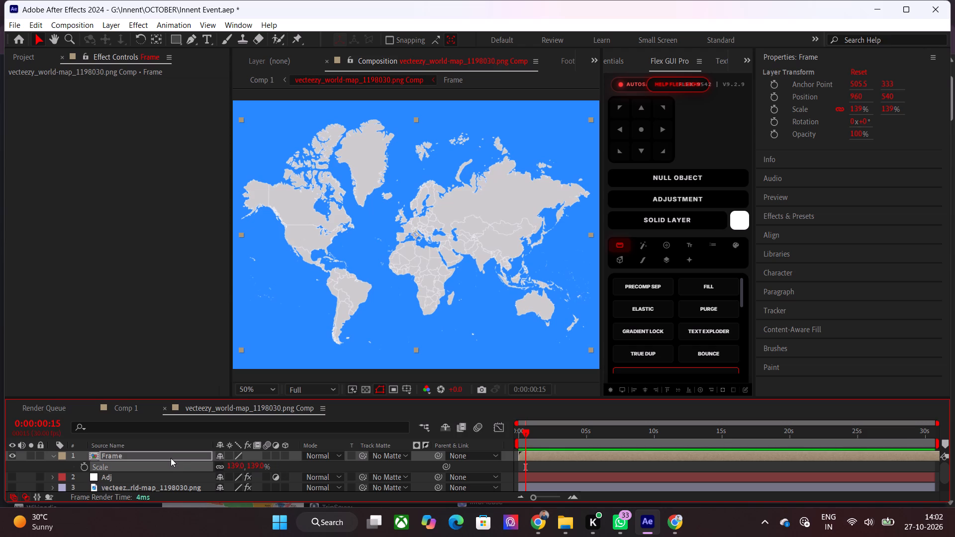
Auto-trace the Frame layer's current frame using the Alpha channel, applying the masks to a new layer.
left_click(171, 458)
left_click(109, 29)
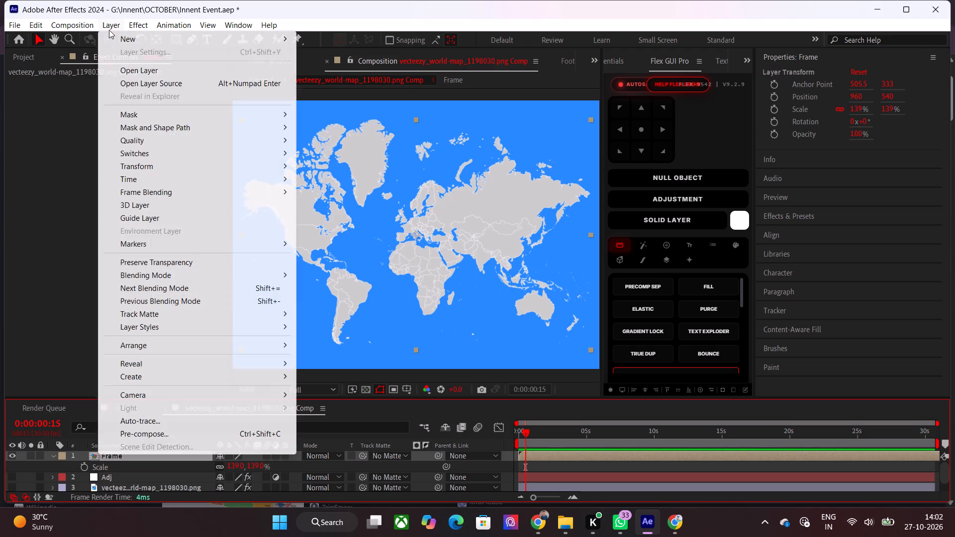
left_click(156, 419)
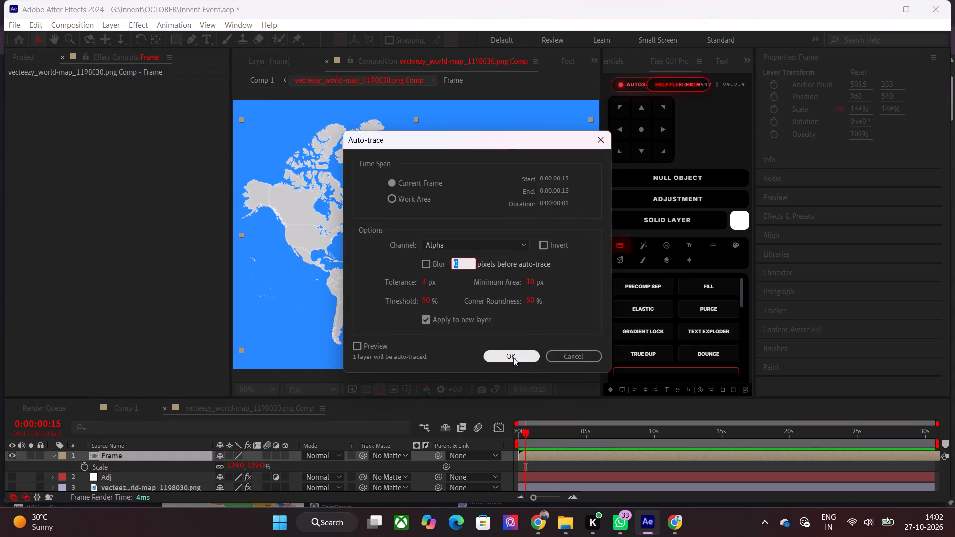
left_click(511, 356)
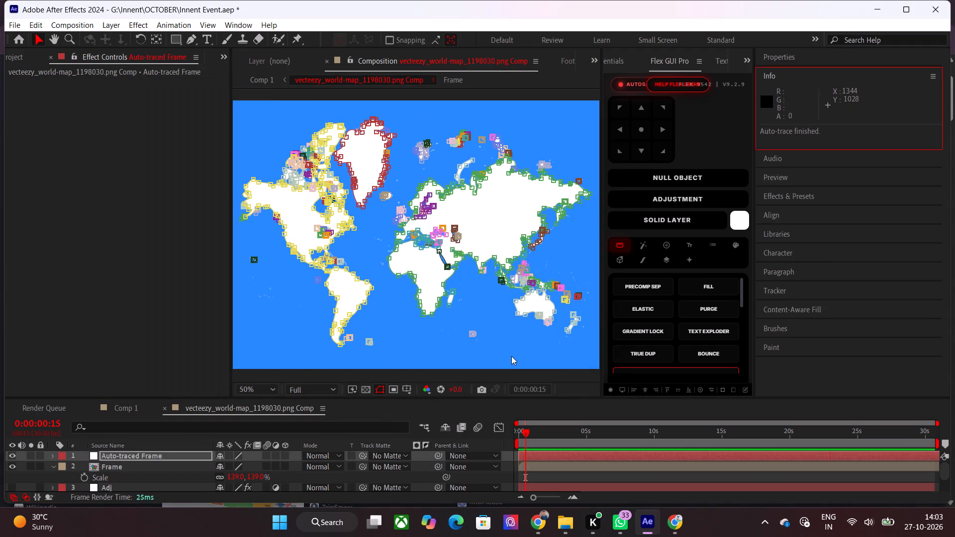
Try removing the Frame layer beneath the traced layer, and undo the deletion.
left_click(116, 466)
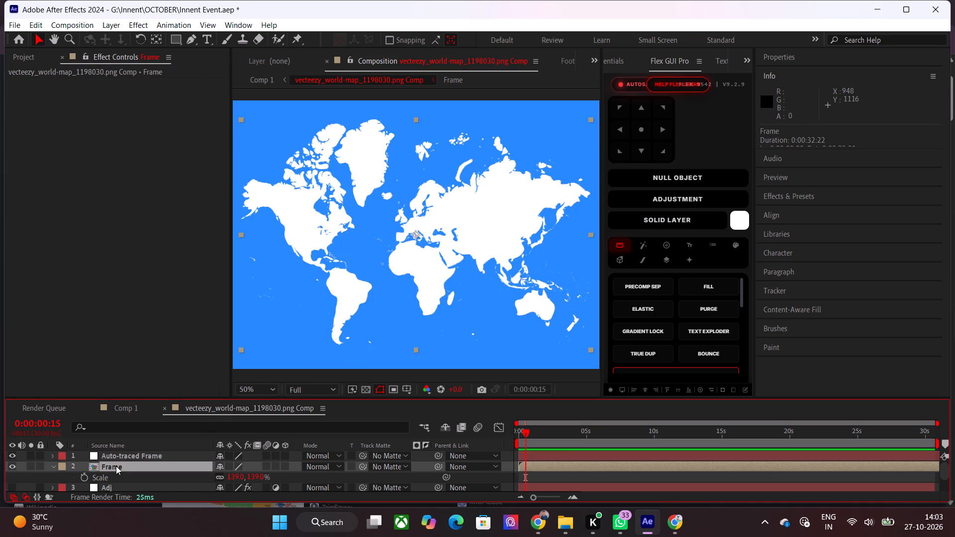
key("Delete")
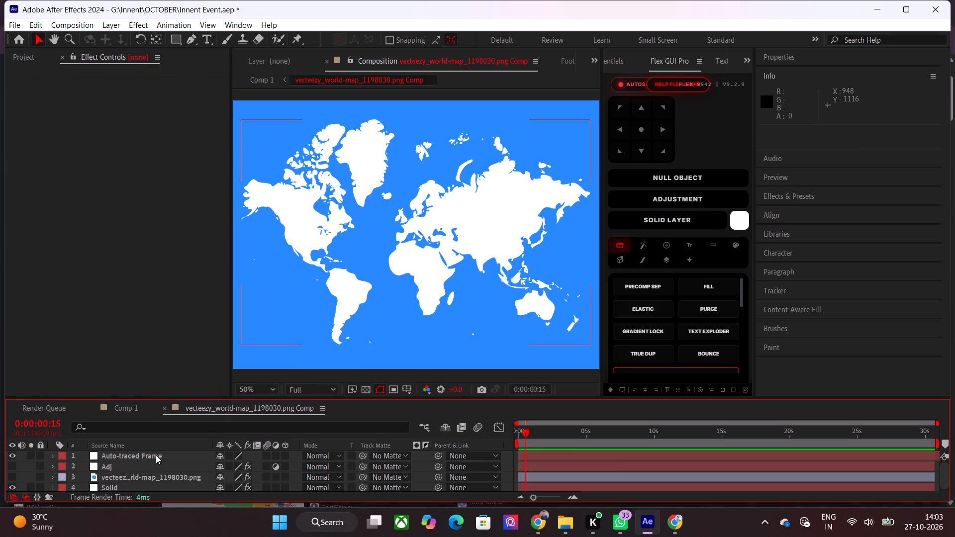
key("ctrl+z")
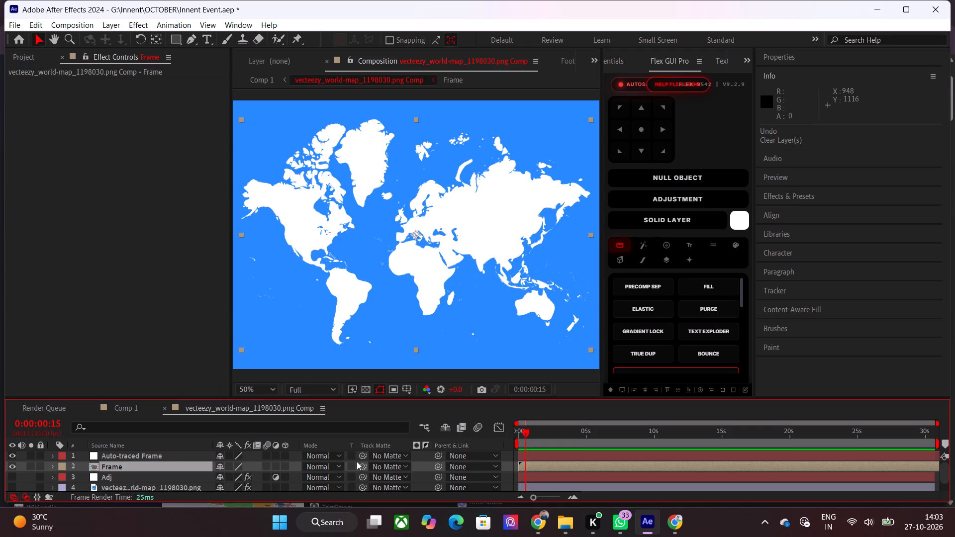
Hide the Auto-traced Frame layer and apply Extract to the Frame layer with Black Point 63 and White Point 209.
left_click(8, 456)
left_click(110, 467)
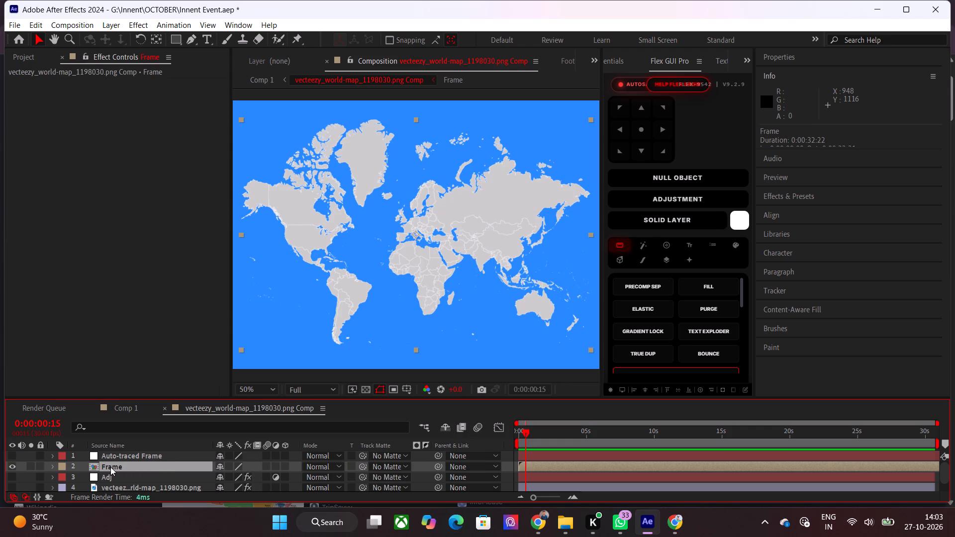
key("ctrl+Tab")
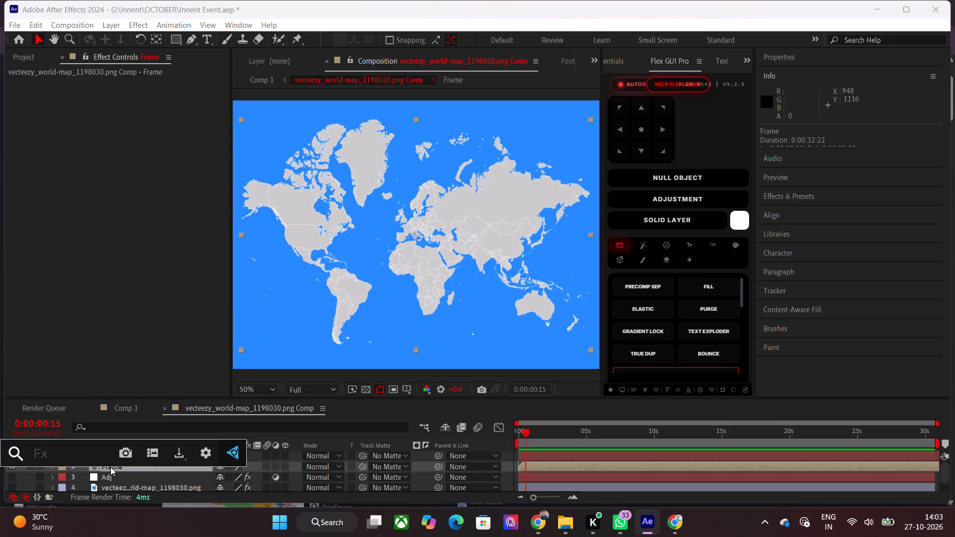
type("extr")
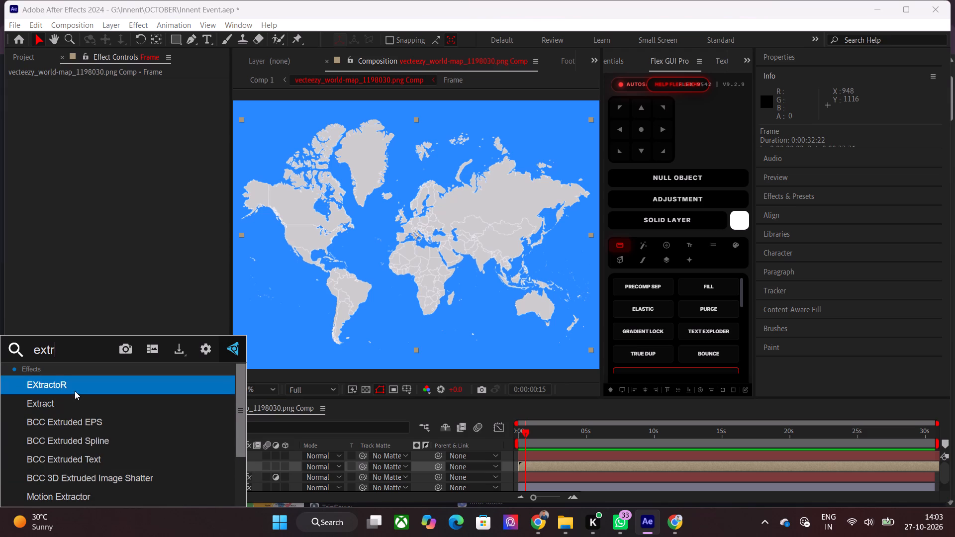
left_click(69, 400)
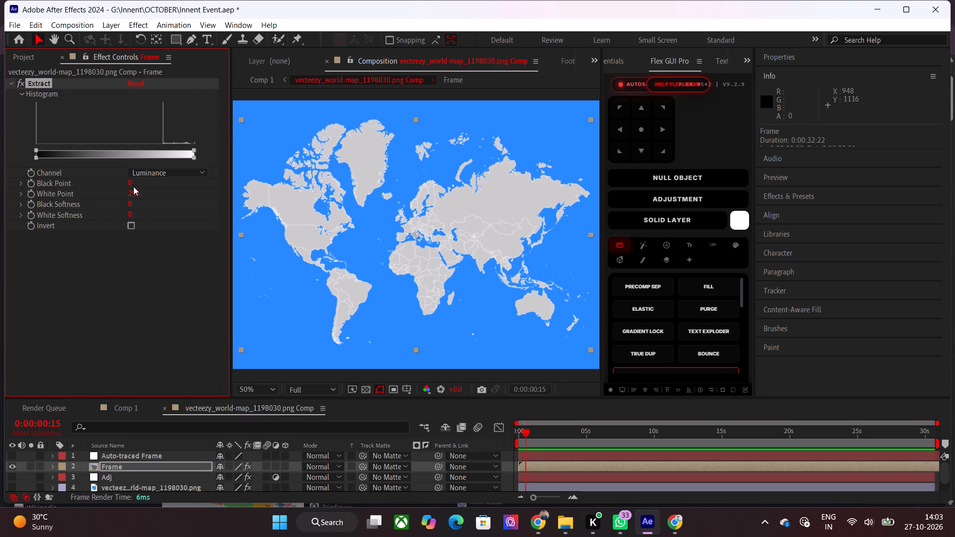
left_click_drag(132, 185, 171, 185)
left_click_drag(133, 193, 102, 197)
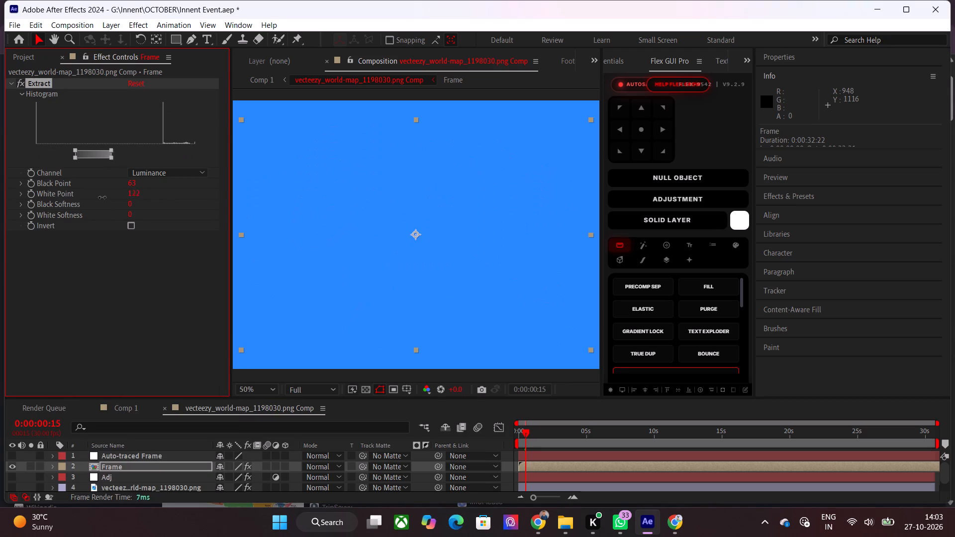
left_click_drag(102, 197, 147, 200)
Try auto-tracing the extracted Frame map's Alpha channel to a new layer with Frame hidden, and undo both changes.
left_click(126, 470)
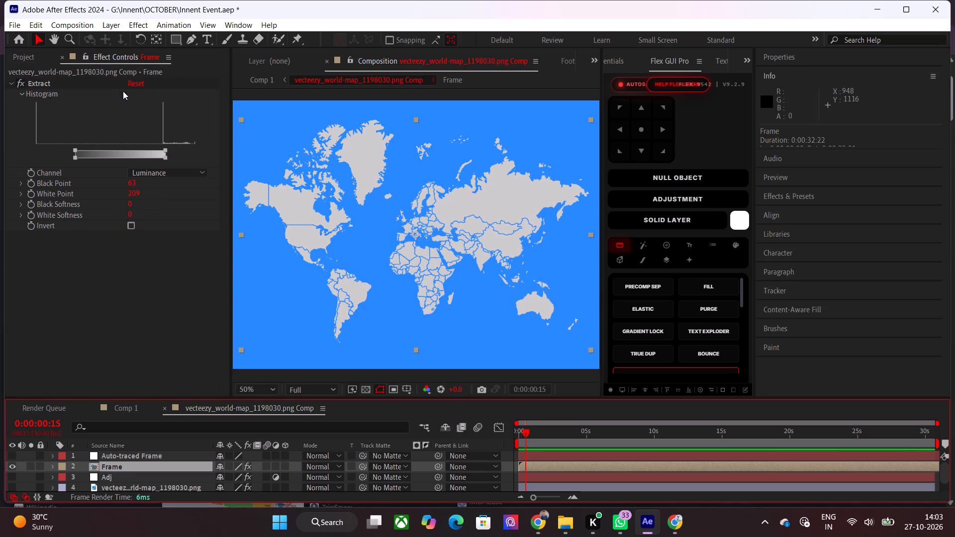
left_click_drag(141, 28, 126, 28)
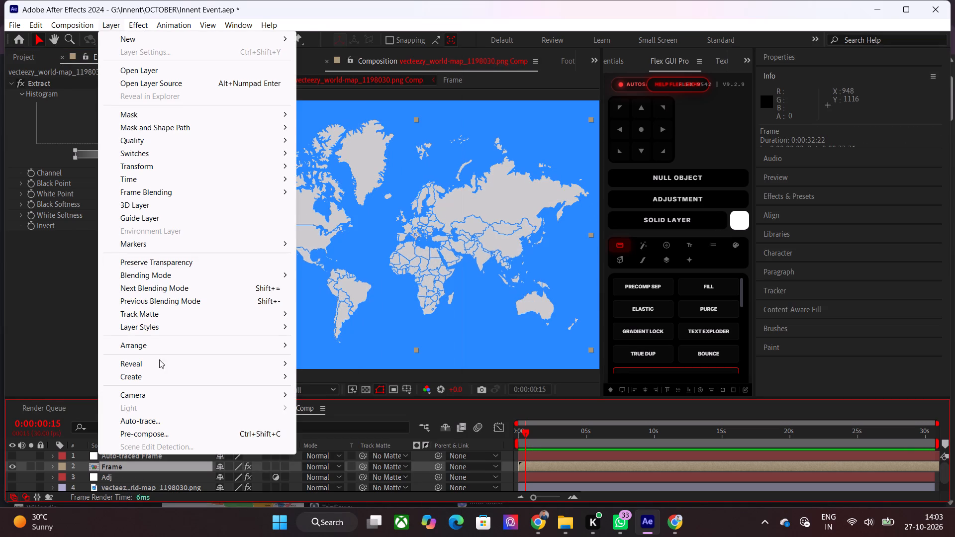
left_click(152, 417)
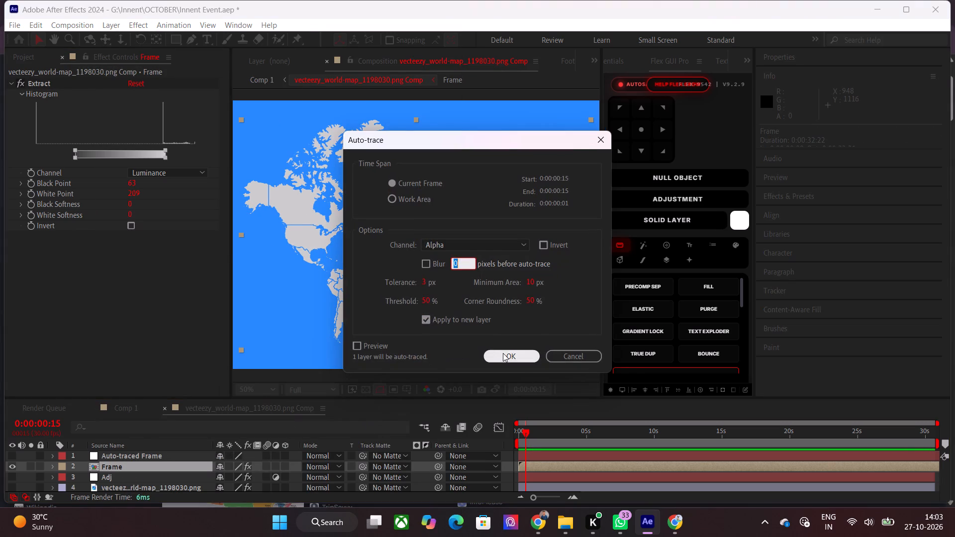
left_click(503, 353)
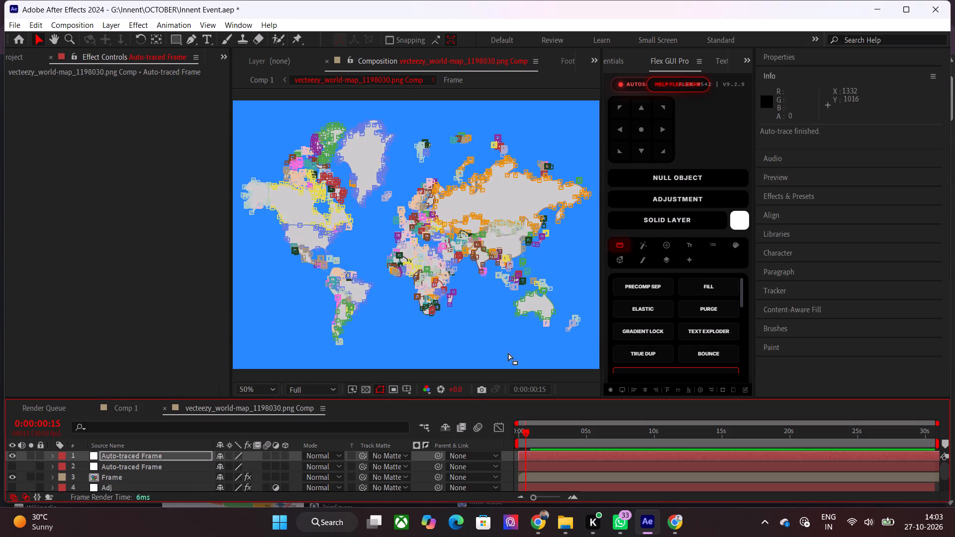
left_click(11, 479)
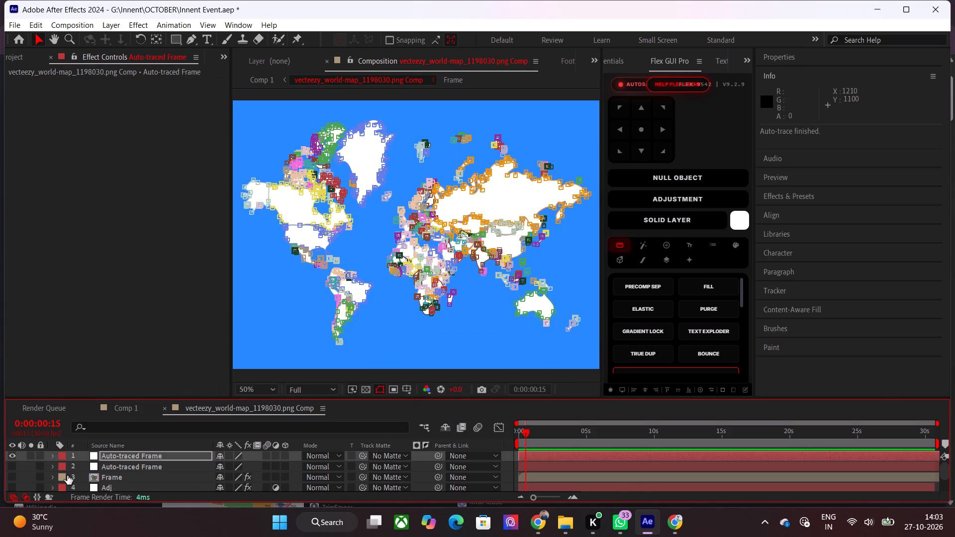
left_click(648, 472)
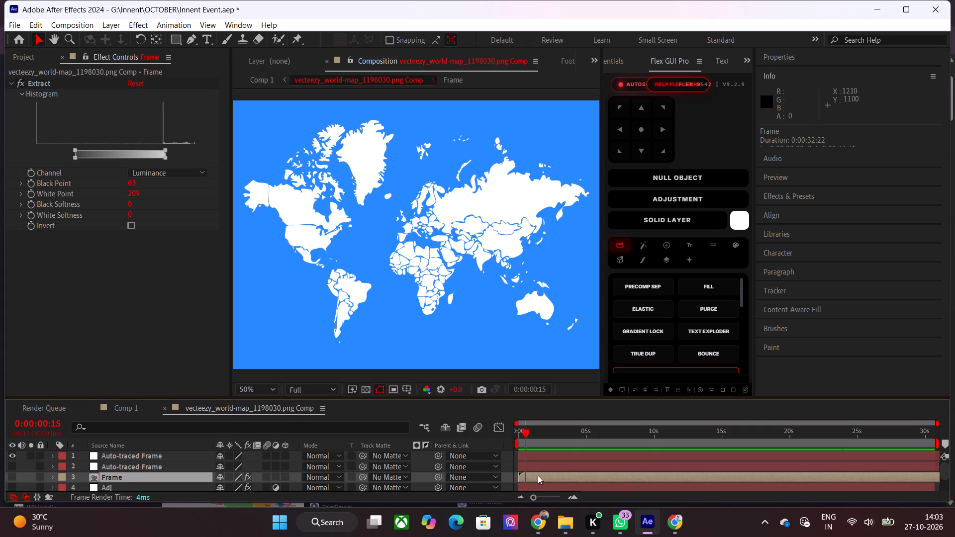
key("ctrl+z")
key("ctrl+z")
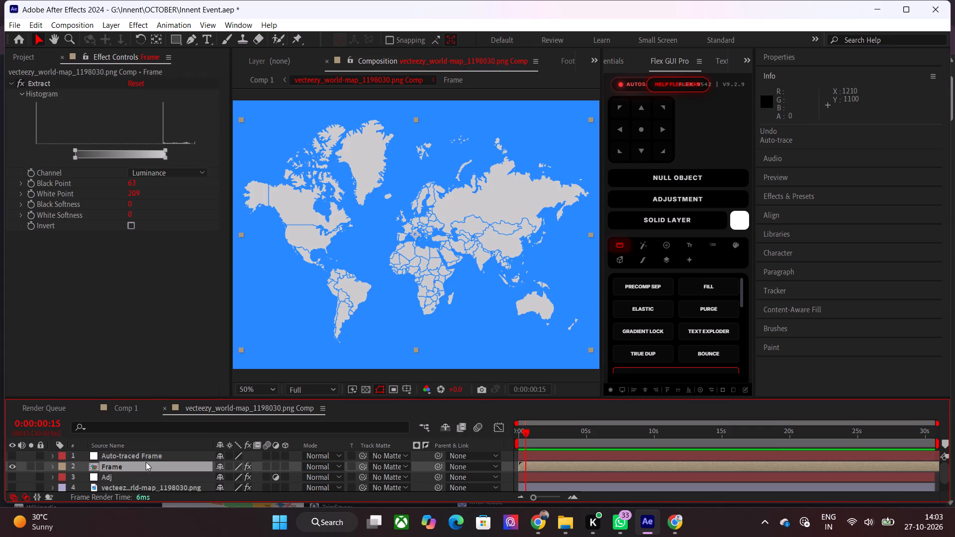
Set the Frame layer as the track matte of Auto-traced Frame and make the traced layer visible.
left_click(124, 455)
left_click(122, 465)
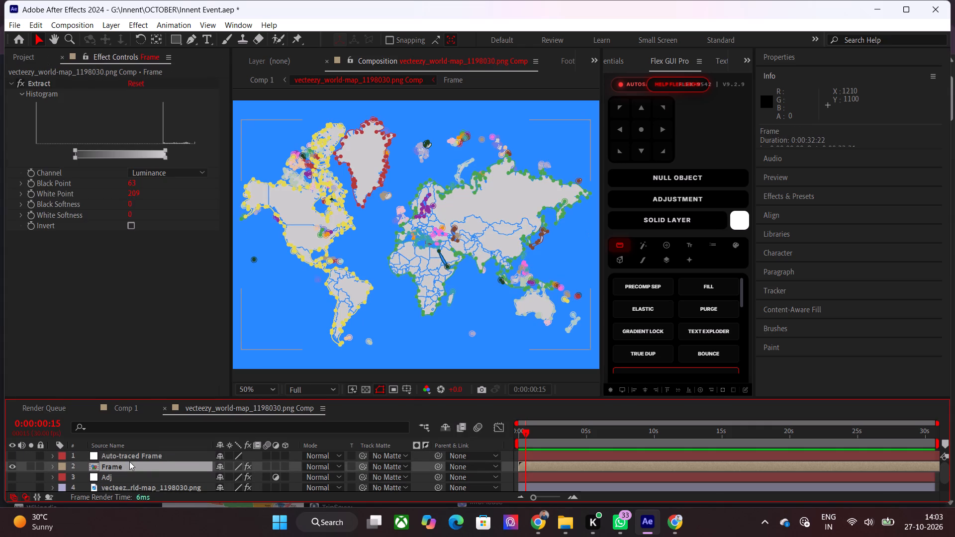
left_click(140, 456)
left_click_drag(363, 457, 240, 464)
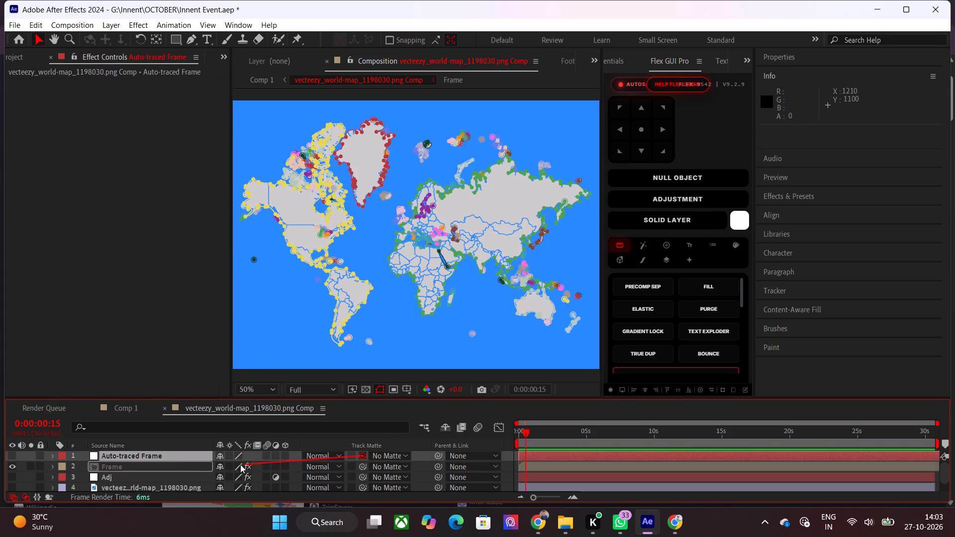
left_click_drag(240, 464, 192, 466)
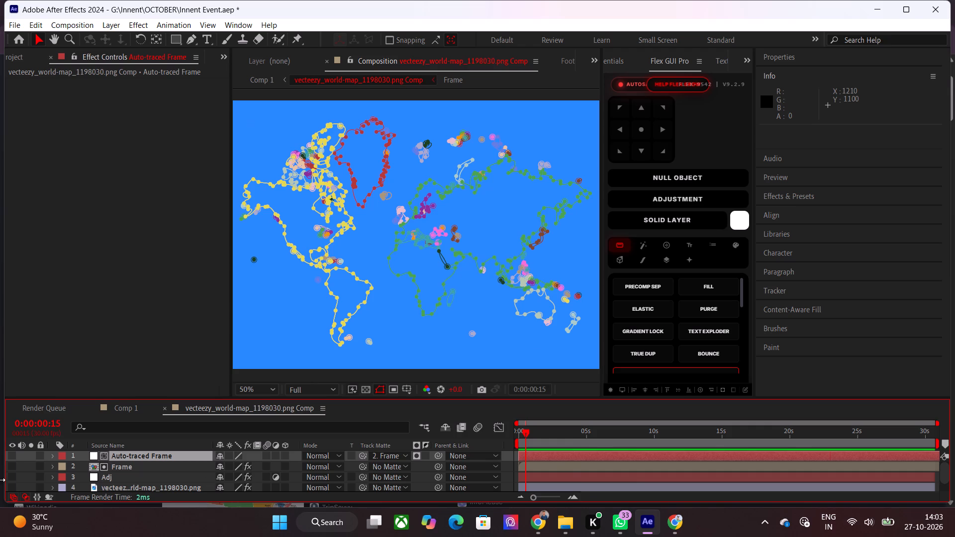
left_click(8, 457)
left_click(616, 471)
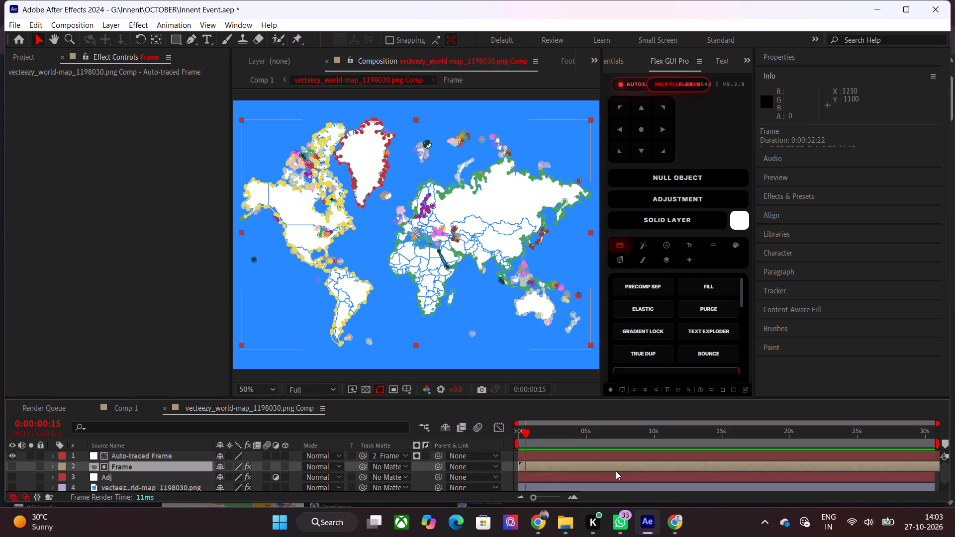
Reveal the keyframed mask paths of Auto-traced Frame and look through its masks.
left_click(149, 454)
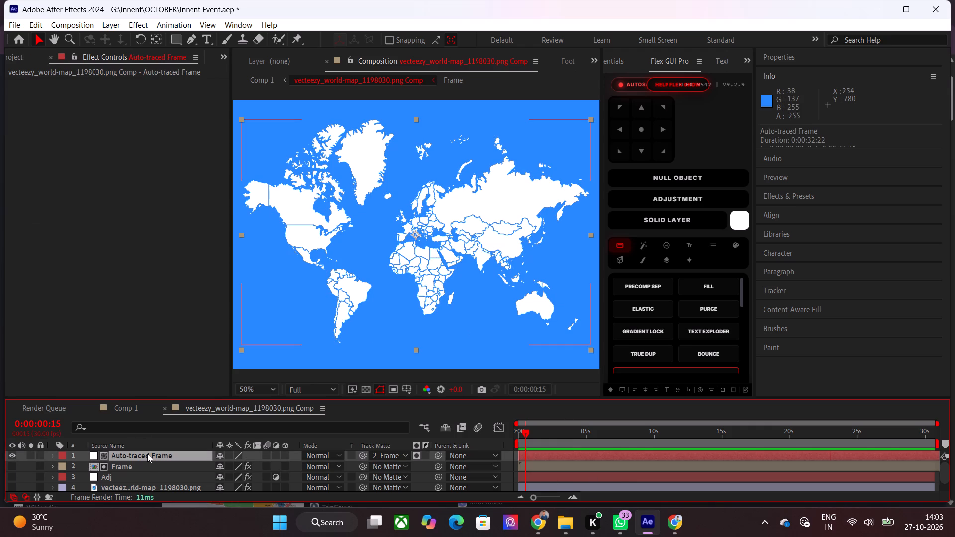
key("u")
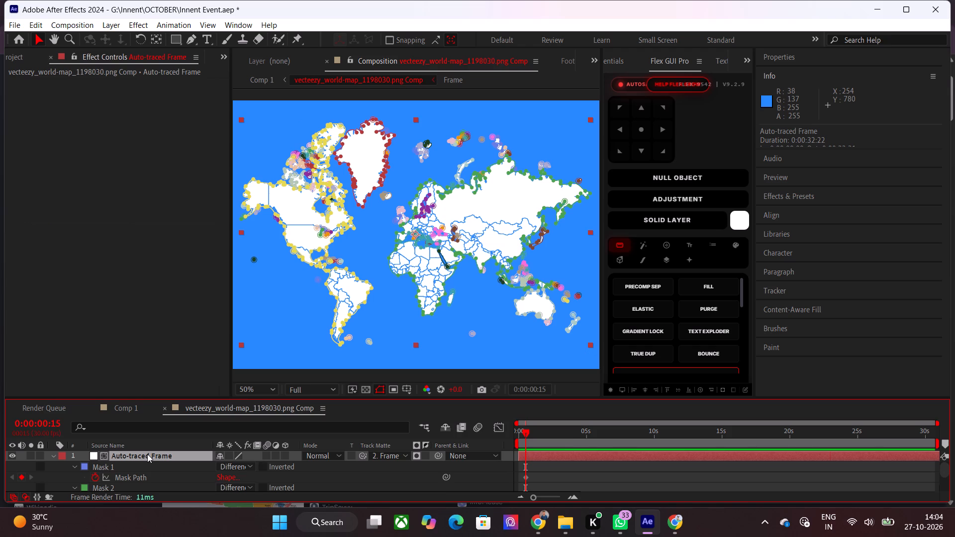
left_click(129, 467)
left_click(111, 467)
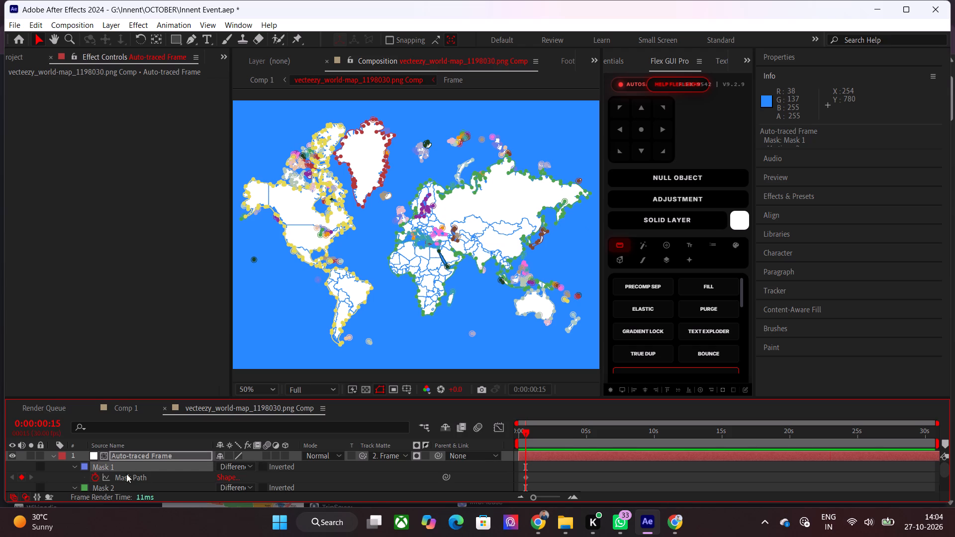
left_click(167, 485)
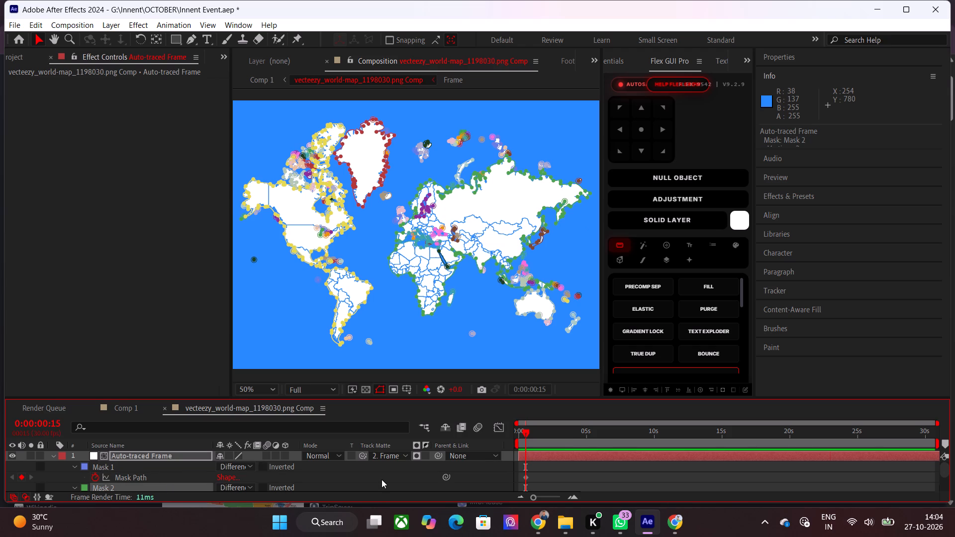
left_click(382, 479)
left_click(114, 468)
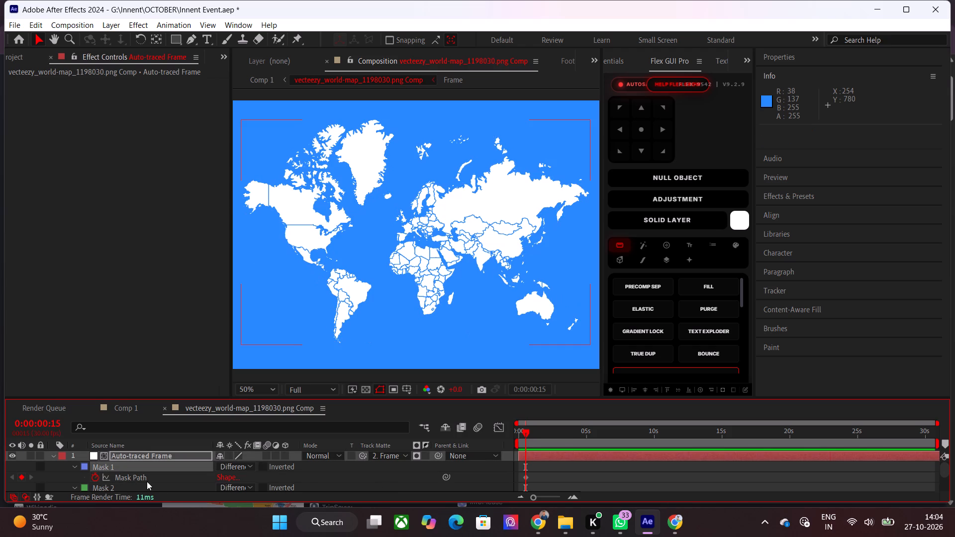
left_click(147, 481)
left_click(319, 477)
scroll(140, 481, "down", 4)
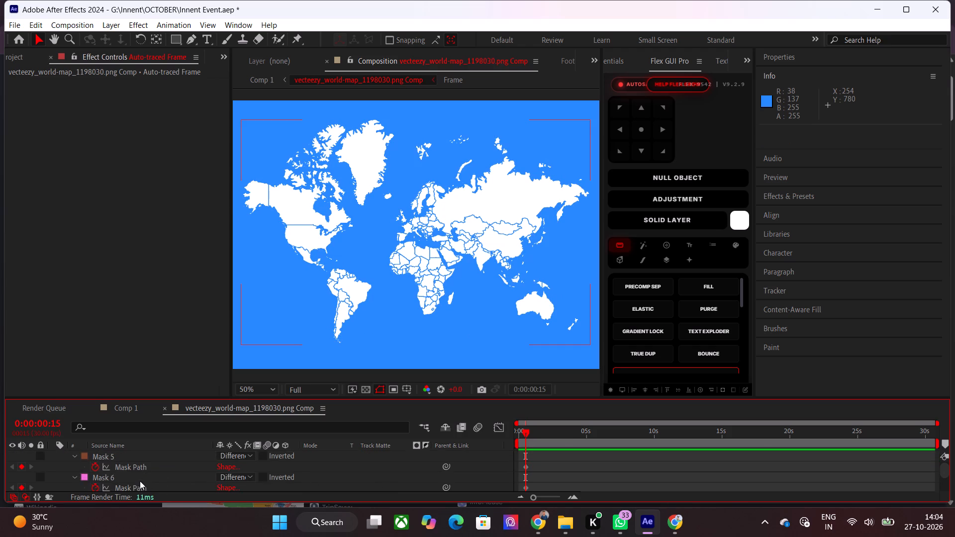
scroll(140, 481, "down", 16)
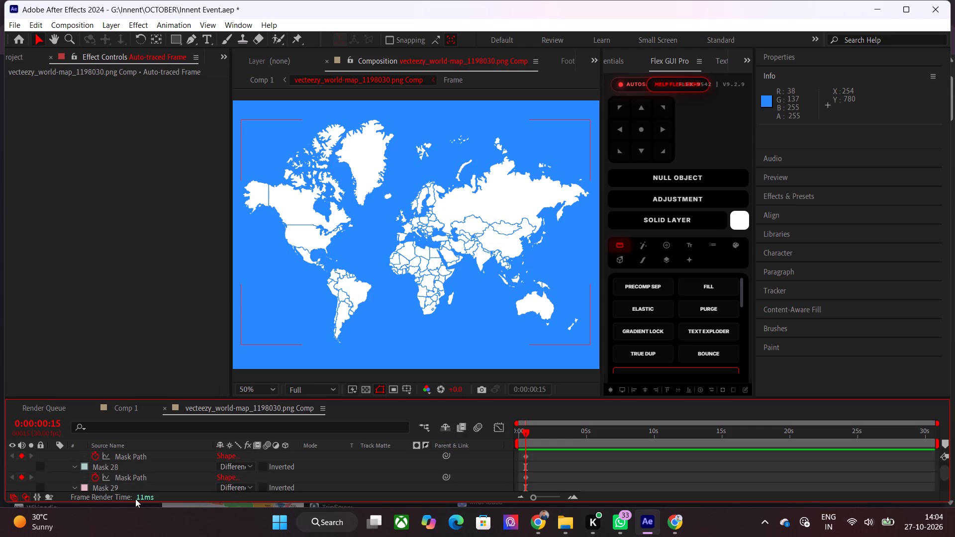
scroll(155, 481, "down", 18)
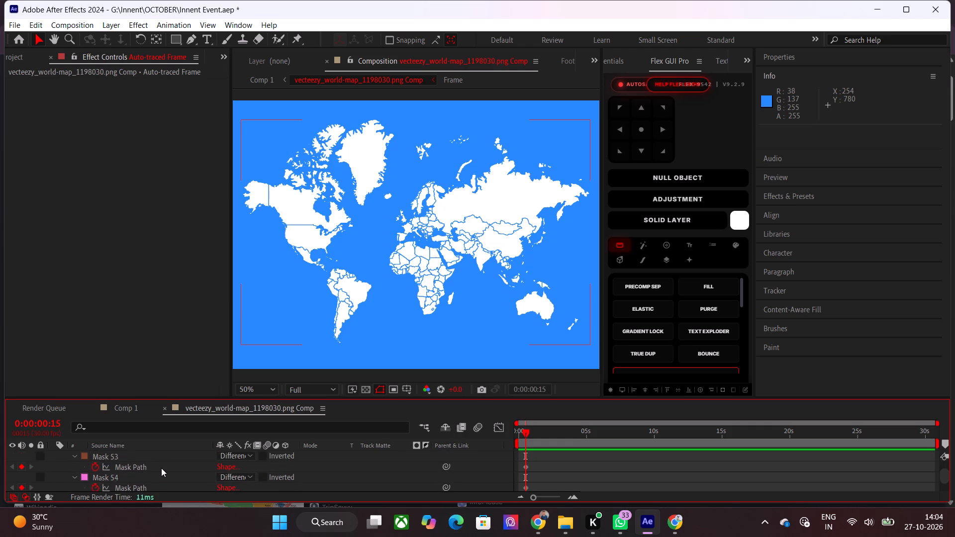
scroll(161, 468, "down", 6)
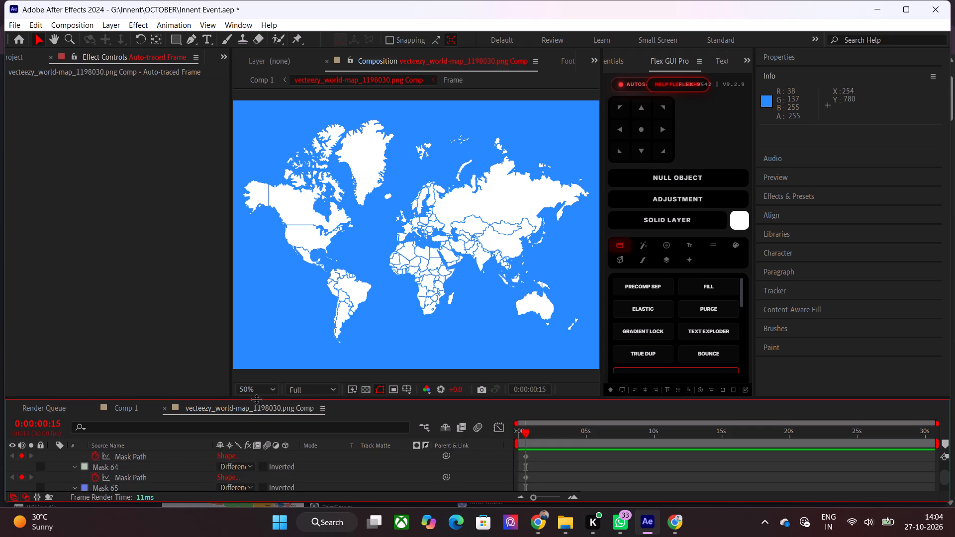
Enlarge the timeline and examine Mask 65 of Auto-traced Frame against the map, checking North America up close and in full.
left_click_drag(256, 399, 260, 295)
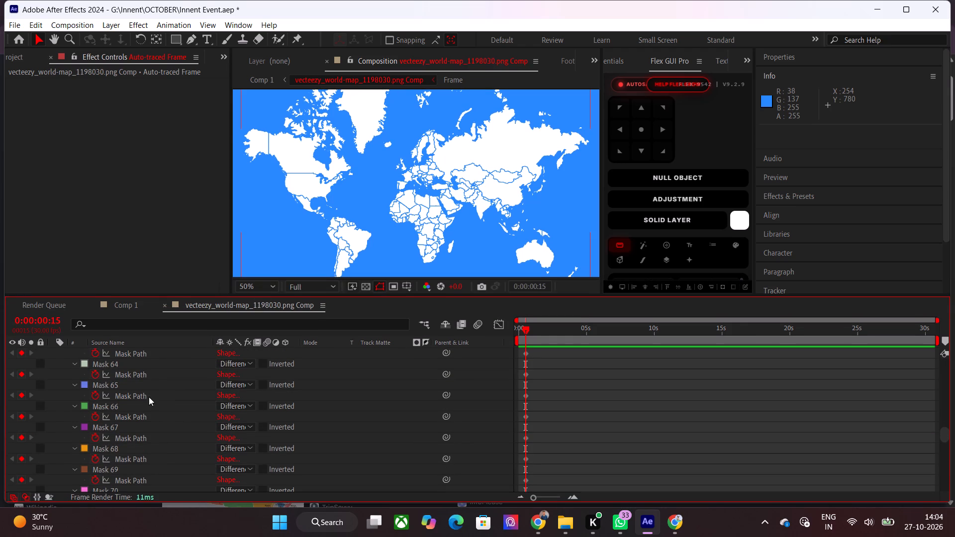
left_click(110, 383)
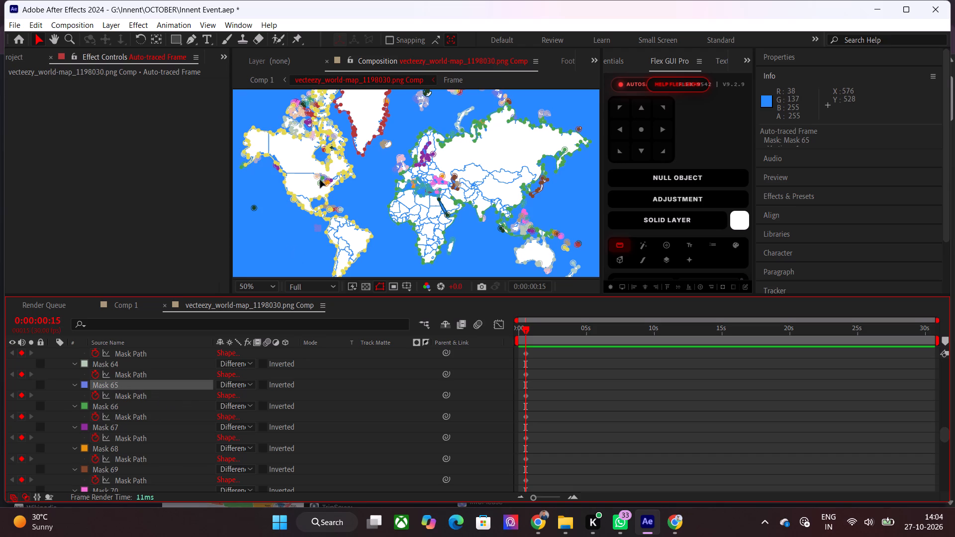
scroll(320, 180, "down", 1)
scroll(345, 180, "up", 1)
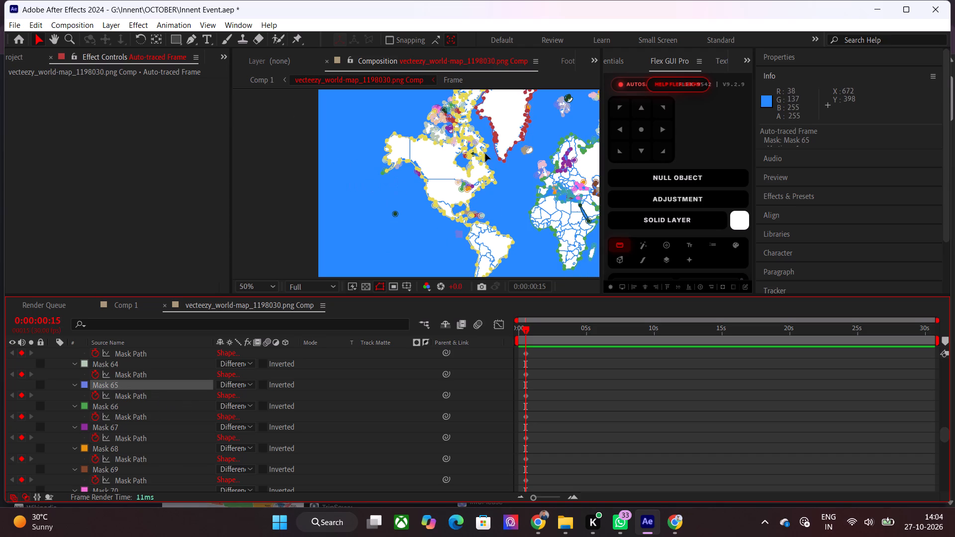
scroll(503, 149, "down", 1)
scroll(496, 133, "up", 1)
left_click(584, 367)
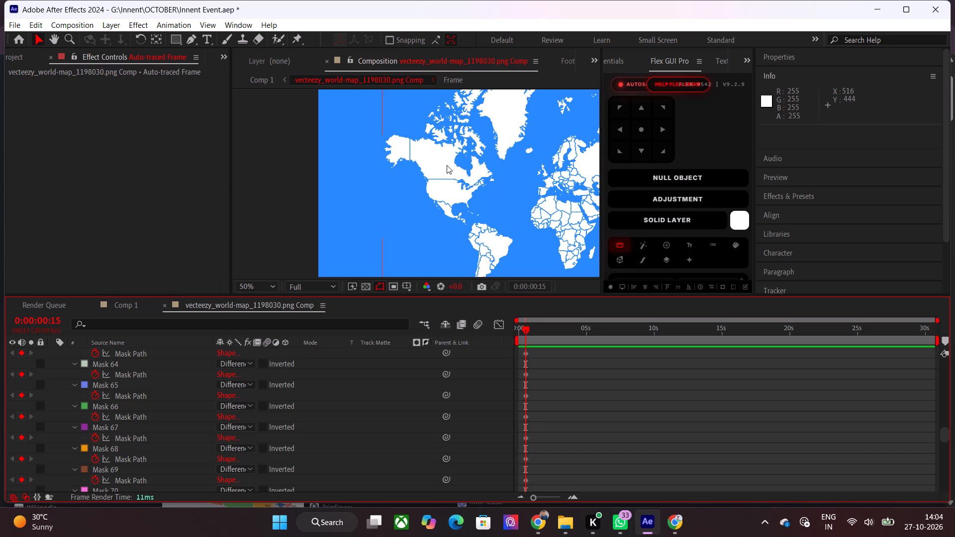
scroll(447, 165, "down", 1)
scroll(448, 165, "up", 1)
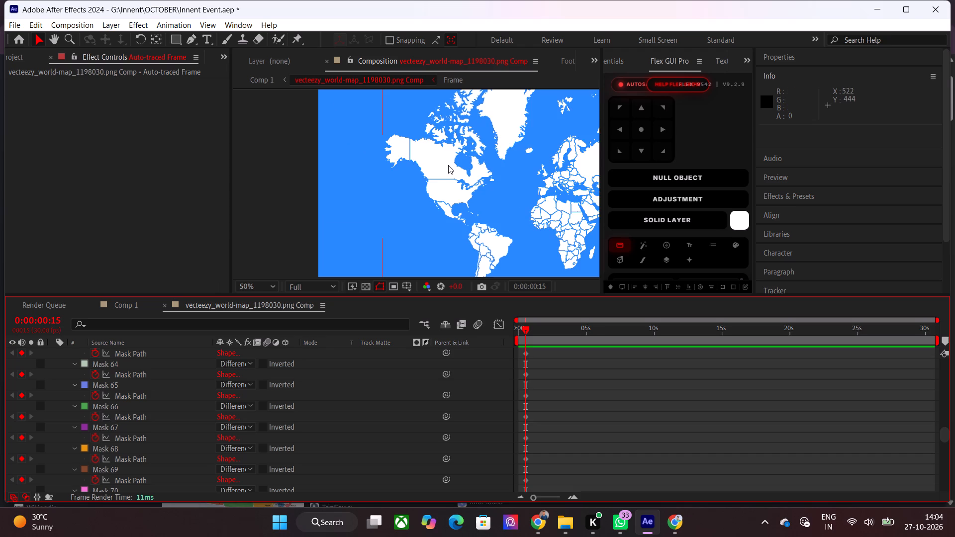
scroll(448, 165, "down", 1)
scroll(469, 165, "up", 1)
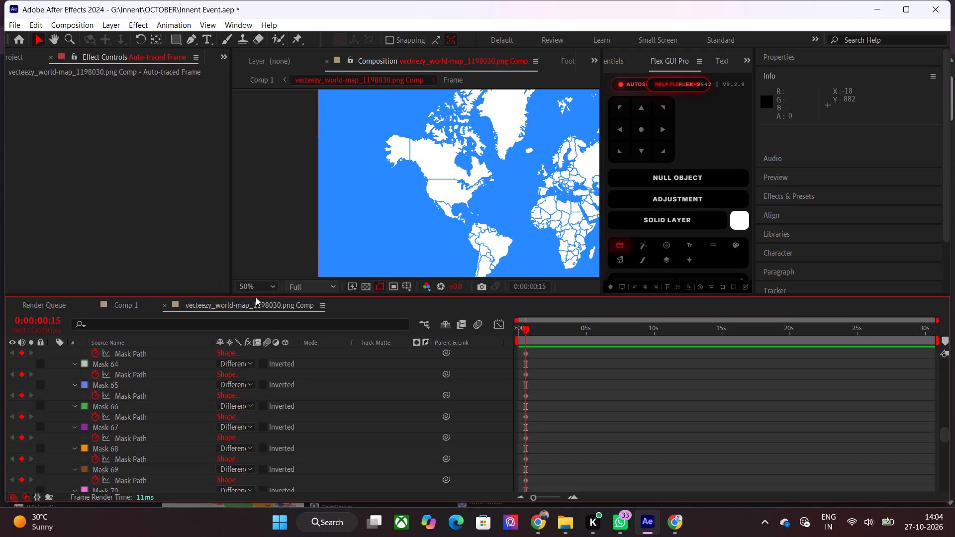
left_click(272, 279)
left_click(254, 293)
left_click(256, 283)
left_click(277, 75)
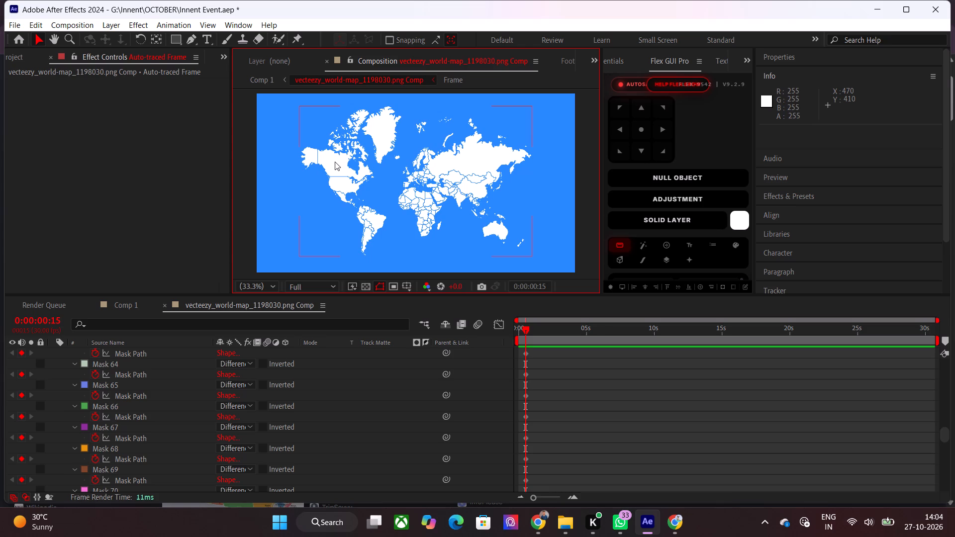
Examine the traced outlines around North America and check Masks 58 and 59 of Auto-traced Frame against them.
left_click(335, 162)
scroll(332, 165, "up", 1)
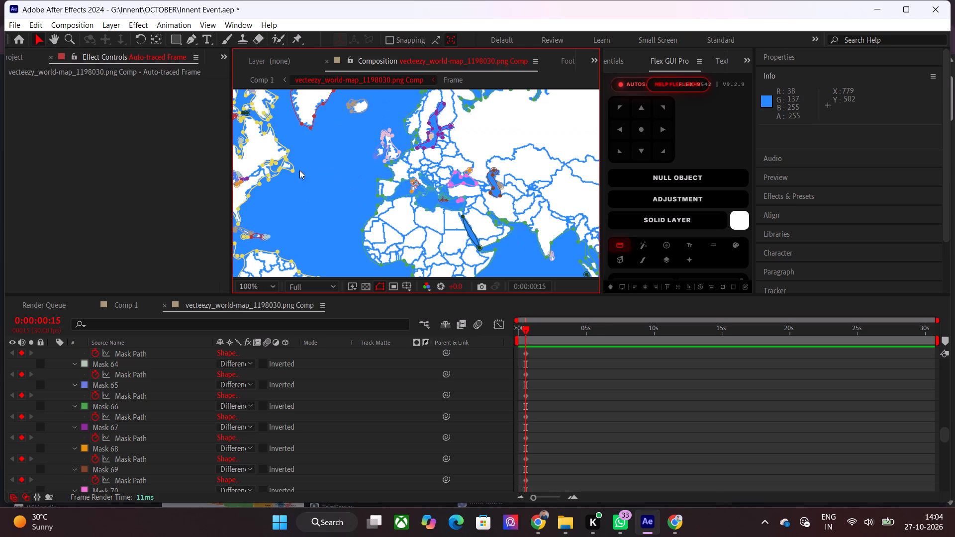
scroll(275, 172, "down", 1)
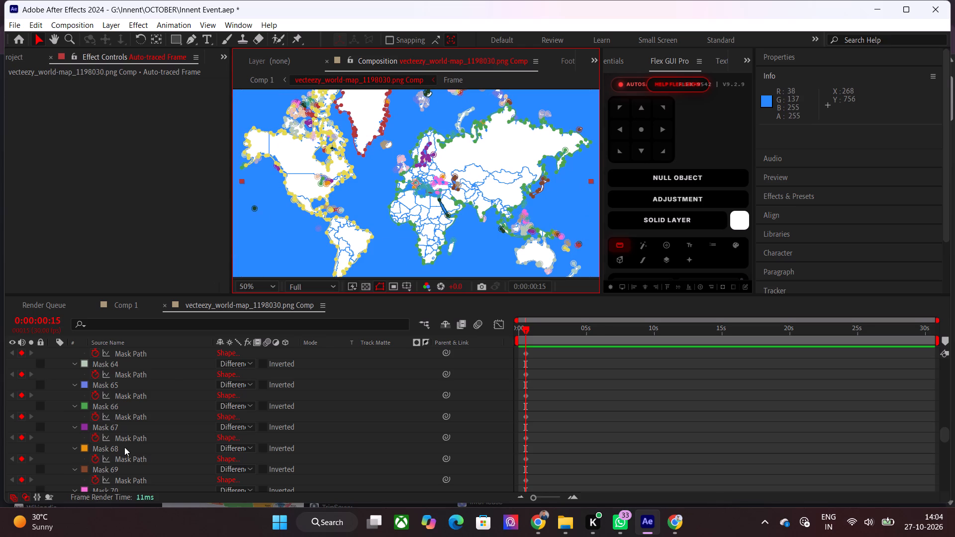
scroll(124, 445, "up", 1)
scroll(117, 397, "up", 4)
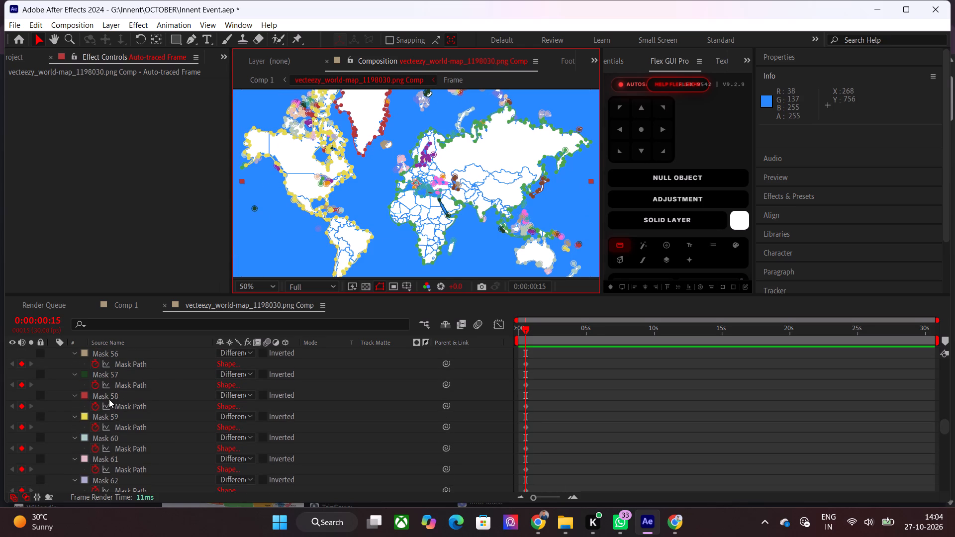
left_click(108, 417)
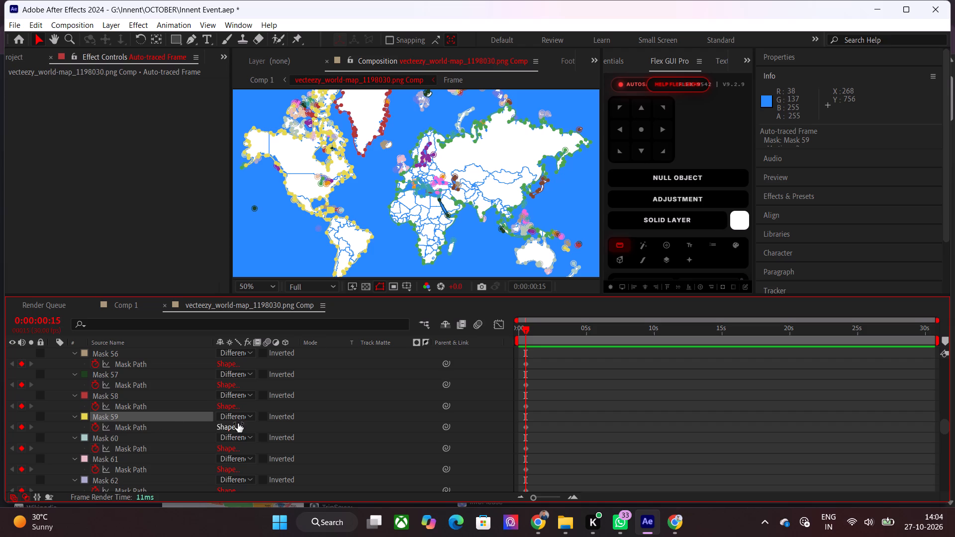
left_click(336, 412)
left_click(138, 411)
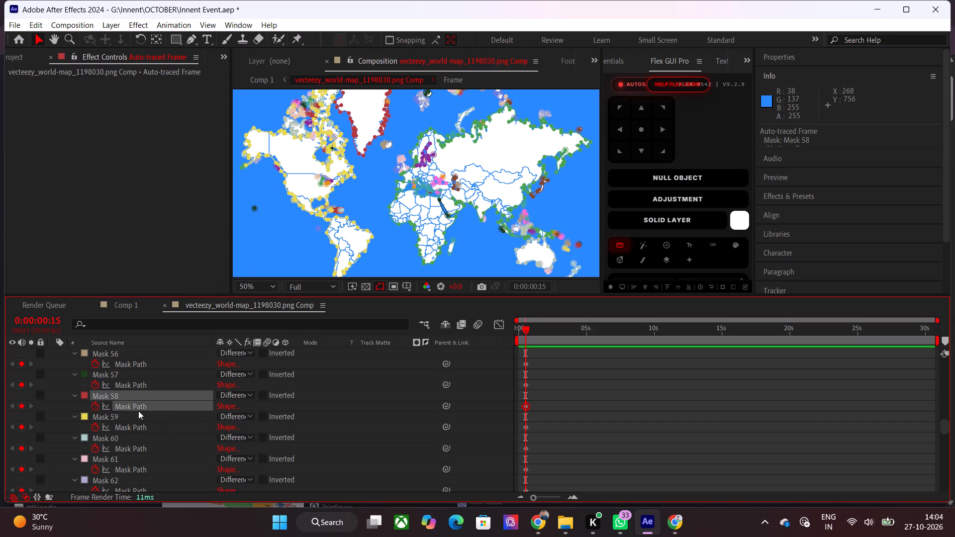
left_click(128, 416)
scroll(294, 163, "up", 1)
scroll(294, 163, "down", 1)
scroll(292, 159, "up", 1)
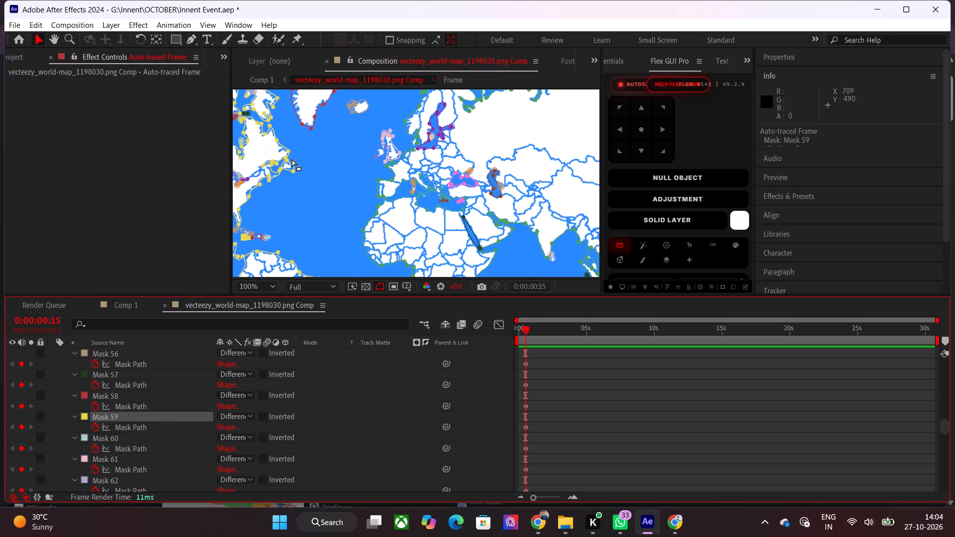
scroll(292, 159, "down", 1)
left_click(417, 481)
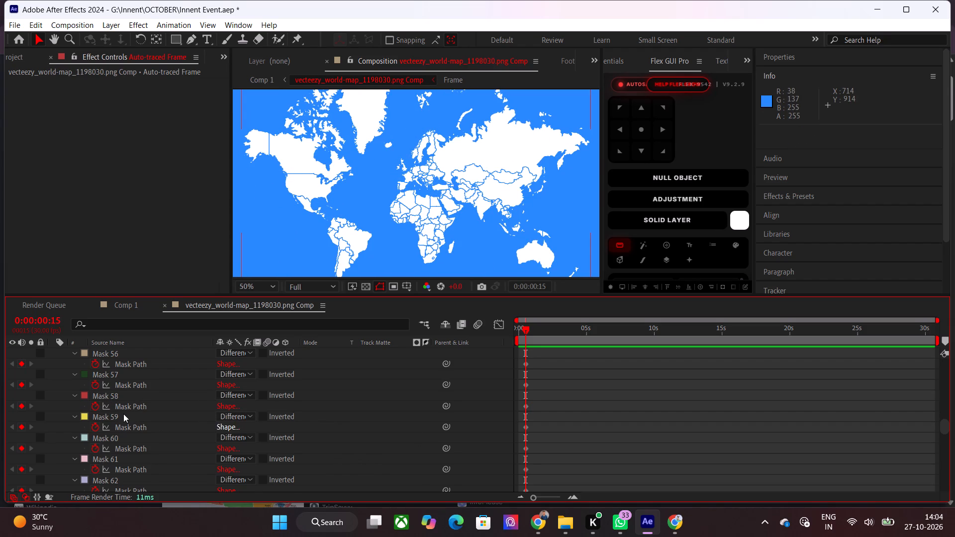
Look through the remaining masks of Auto-traced Frame, checking the last one, Mask 112.
scroll(123, 414, "down", 20)
scroll(123, 414, "down", 7)
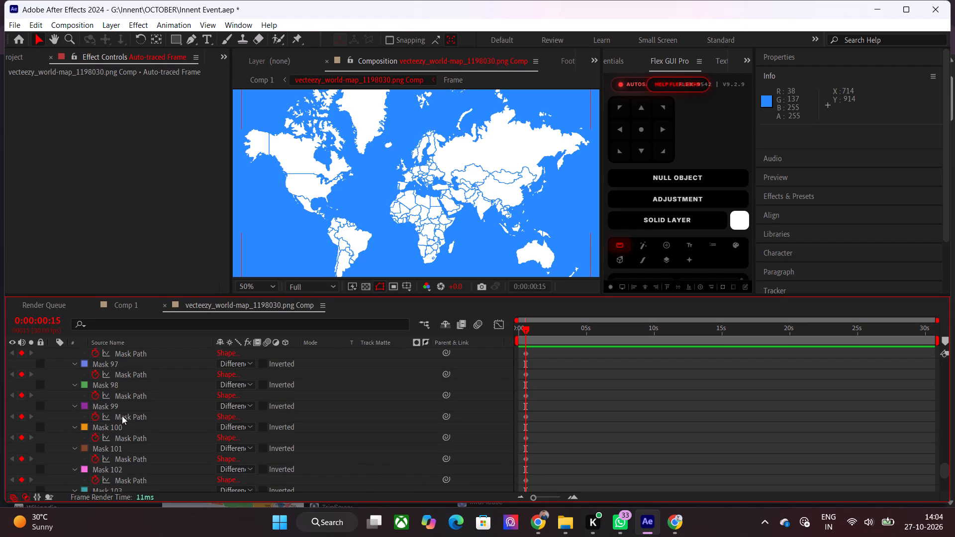
scroll(122, 416, "down", 11)
left_click(122, 431)
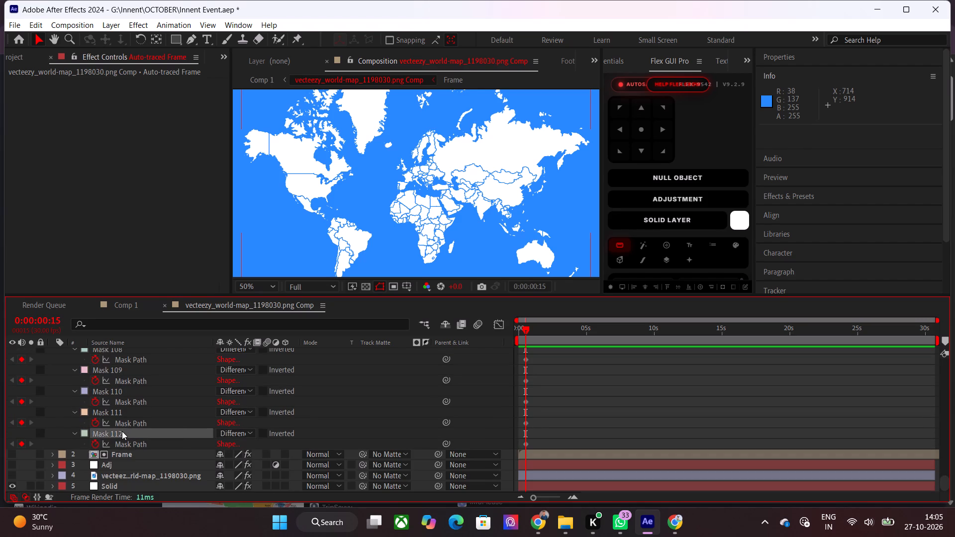
scroll(122, 431, "up", 20)
scroll(122, 431, "up", 7)
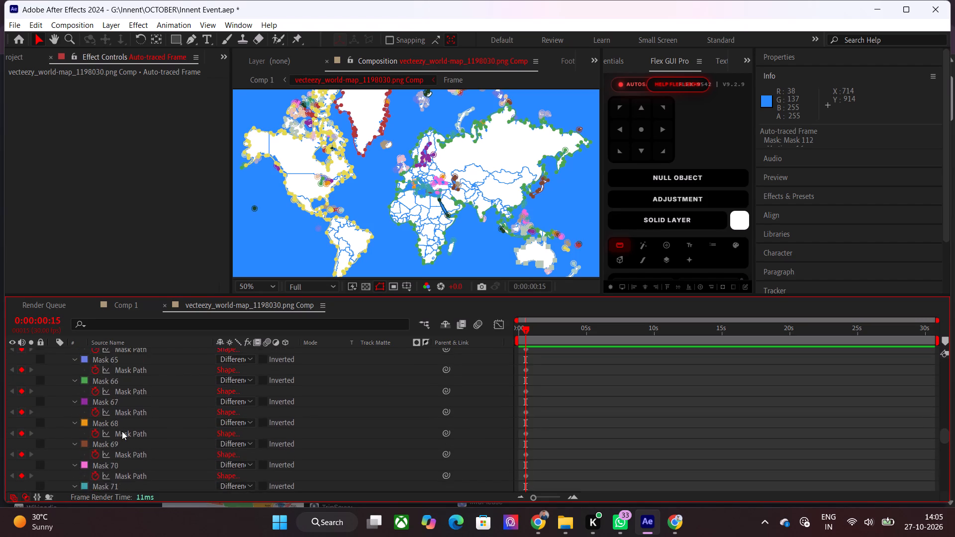
scroll(122, 431, "up", 20)
scroll(122, 431, "up", 7)
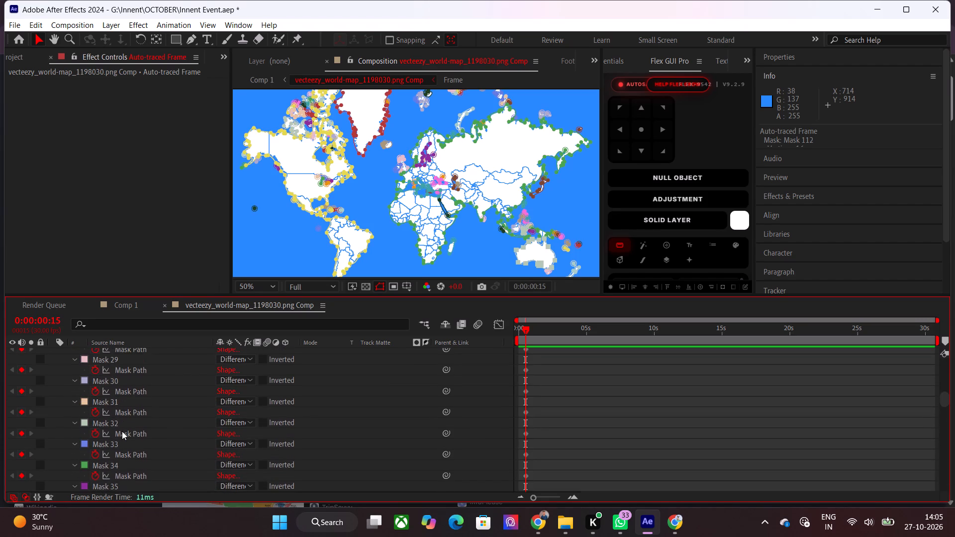
scroll(122, 431, "up", 8)
scroll(122, 431, "up", 14)
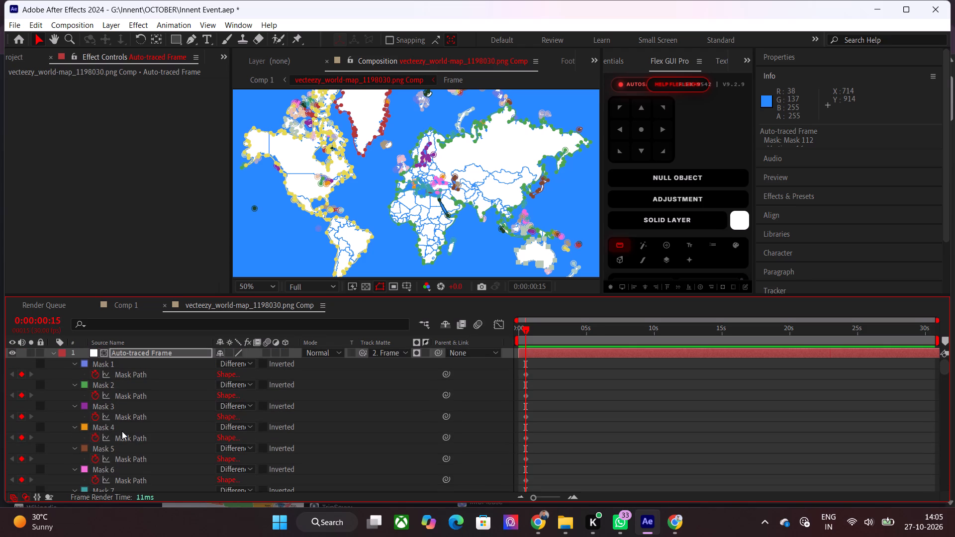
Duplicate the Auto-traced Frame layer and collapse the mask properties of the original.
left_click(703, 377)
left_click(599, 352)
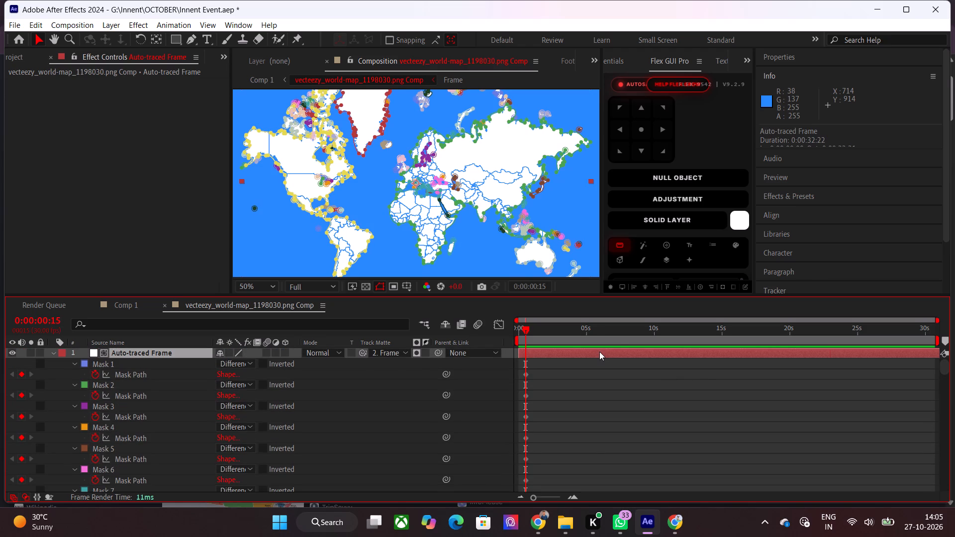
key("ctrl+d")
left_click(149, 362)
key("u")
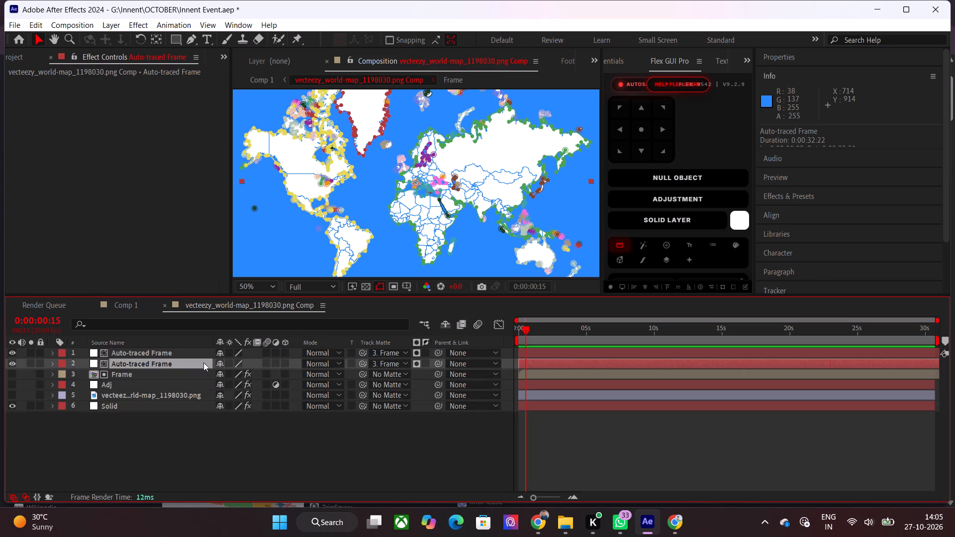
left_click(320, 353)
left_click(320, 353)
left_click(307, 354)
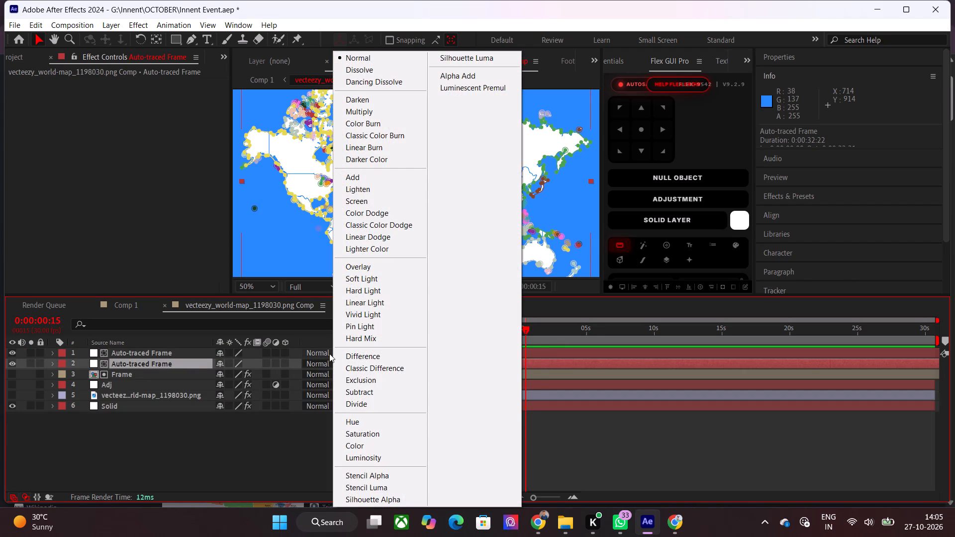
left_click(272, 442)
Set the upper Auto-traced Frame copy to No Matte and hide the lower Auto-traced Frame layer.
left_click(390, 352)
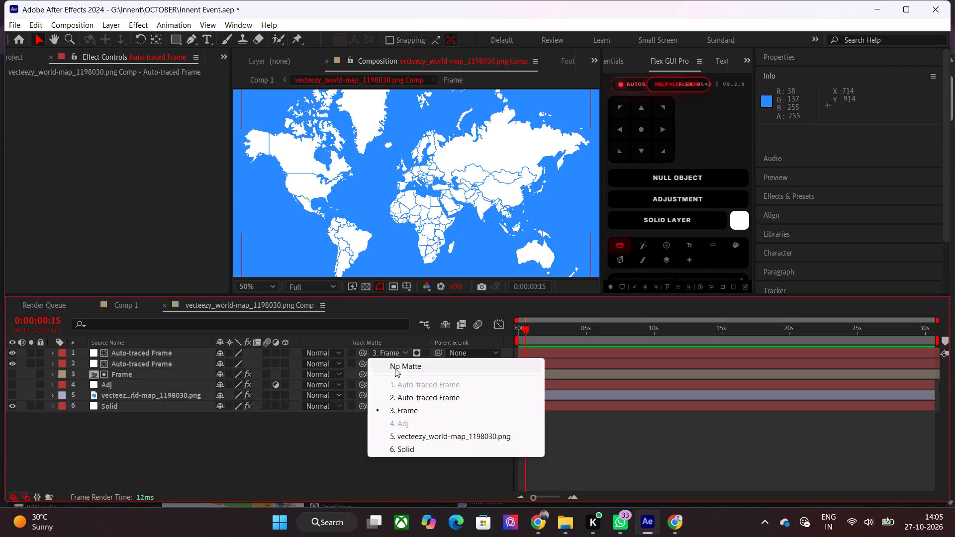
left_click(395, 368)
left_click(11, 363)
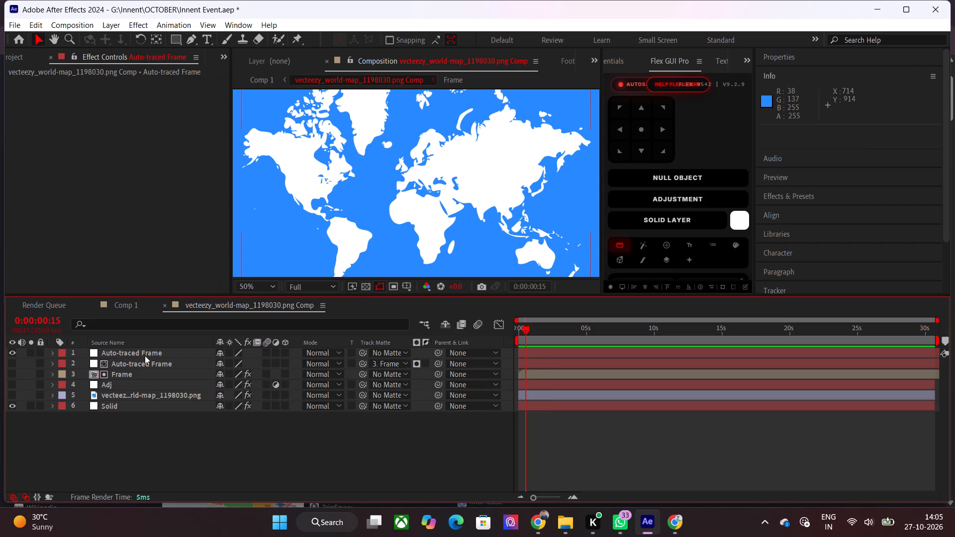
Reveal the keyframed mask paths of the upper Auto-traced Frame and select all its masks, Mask 1 through Mask 112.
left_click(147, 354)
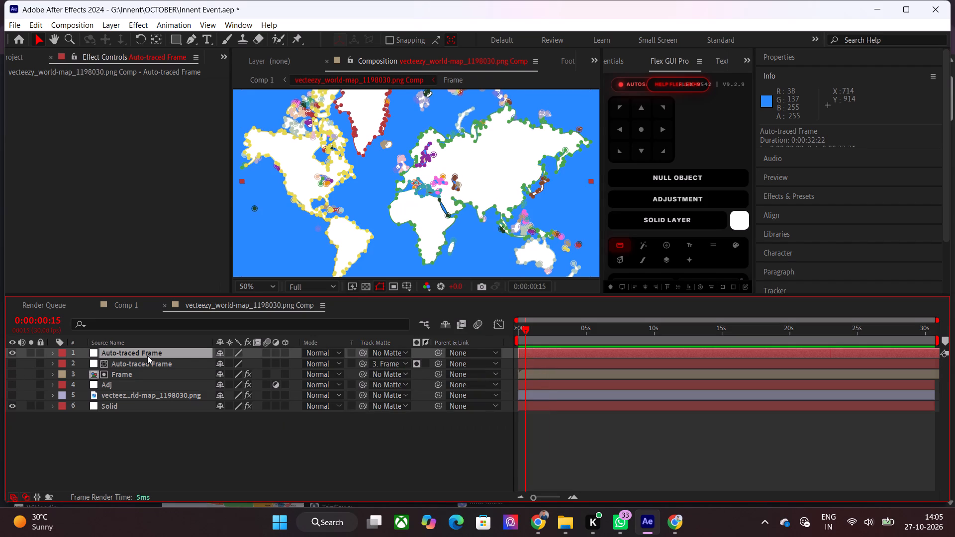
key("u")
left_click(115, 365)
scroll(126, 375, "down", 8)
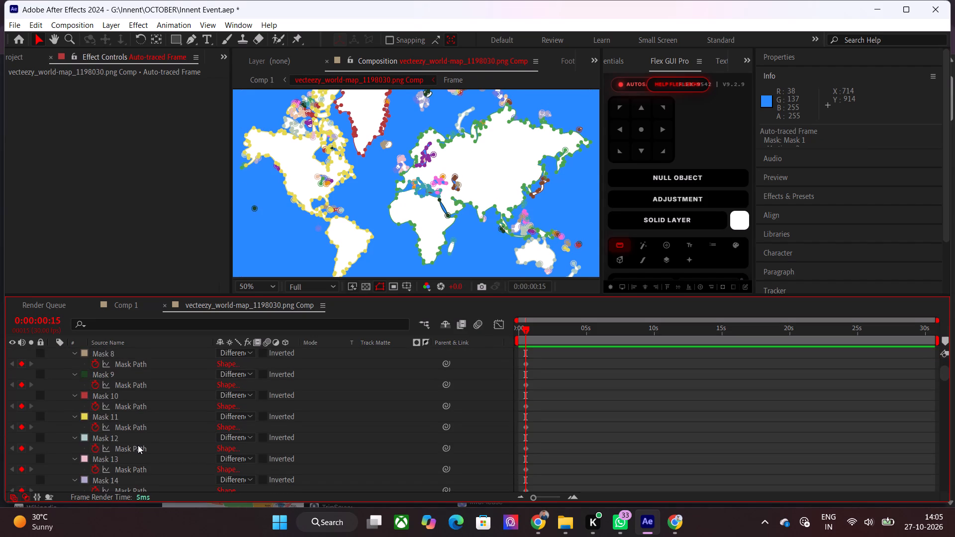
scroll(138, 445, "down", 20)
scroll(138, 445, "down", 3)
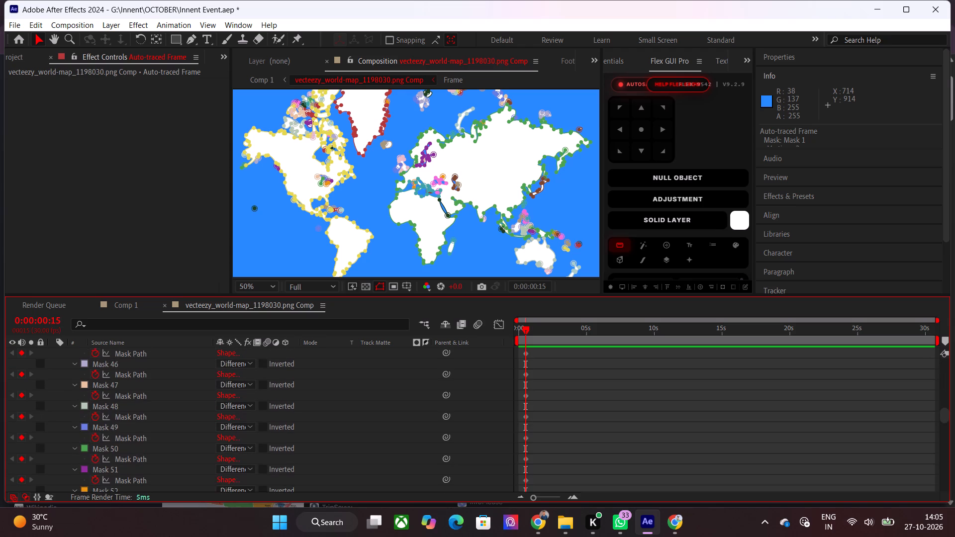
scroll(169, 536, "down", 2)
scroll(119, 422, "down", 18)
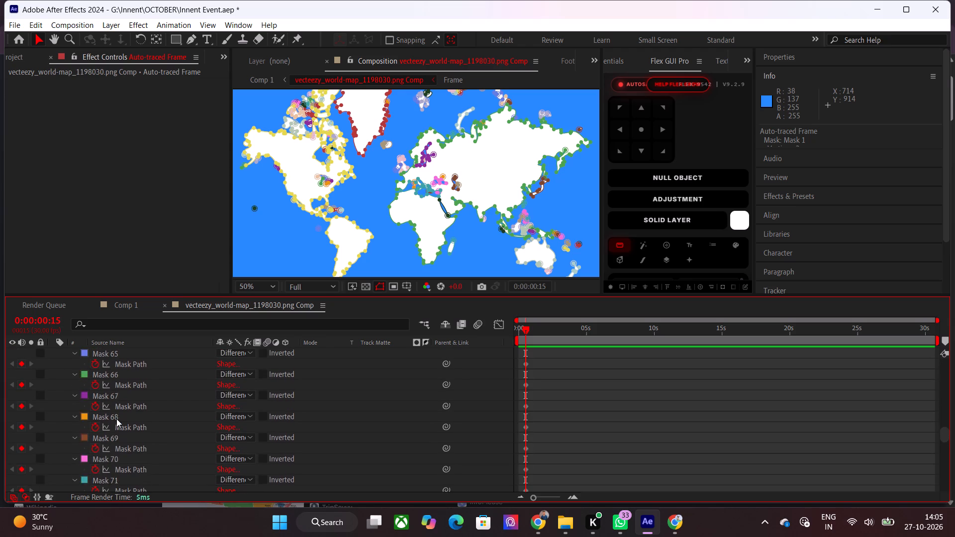
scroll(116, 419, "down", 20)
scroll(116, 419, "down", 4)
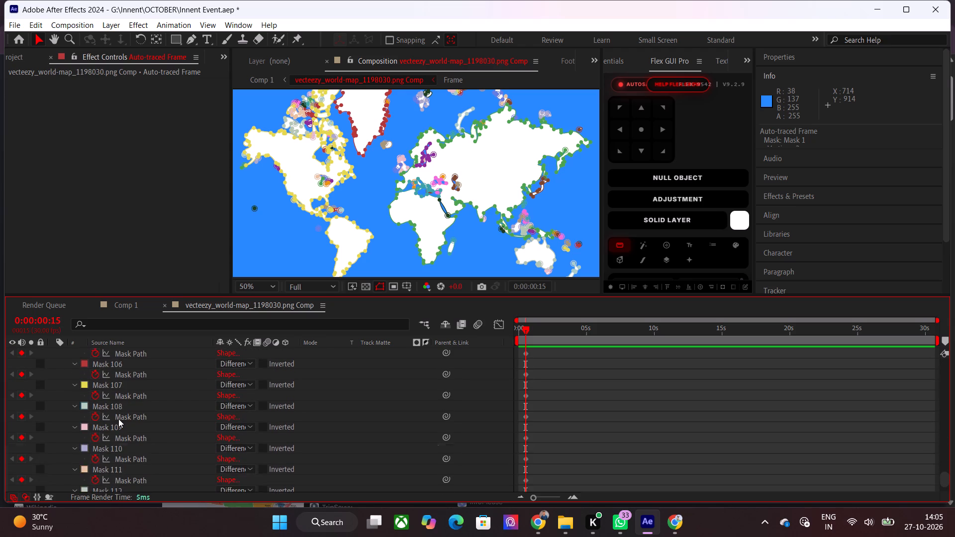
scroll(118, 419, "down", 2)
left_click(118, 419, "shift")
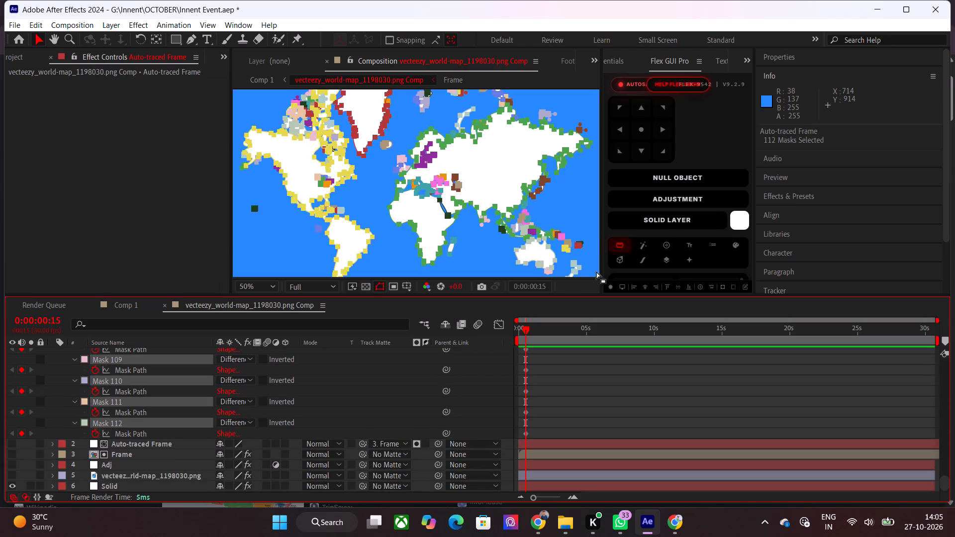
Split all the selected masks of the upper Auto-traced Frame into separate layers with the Flex GUI Pro Mask Layer Splitter.
left_click_drag(652, 294, 652, 298)
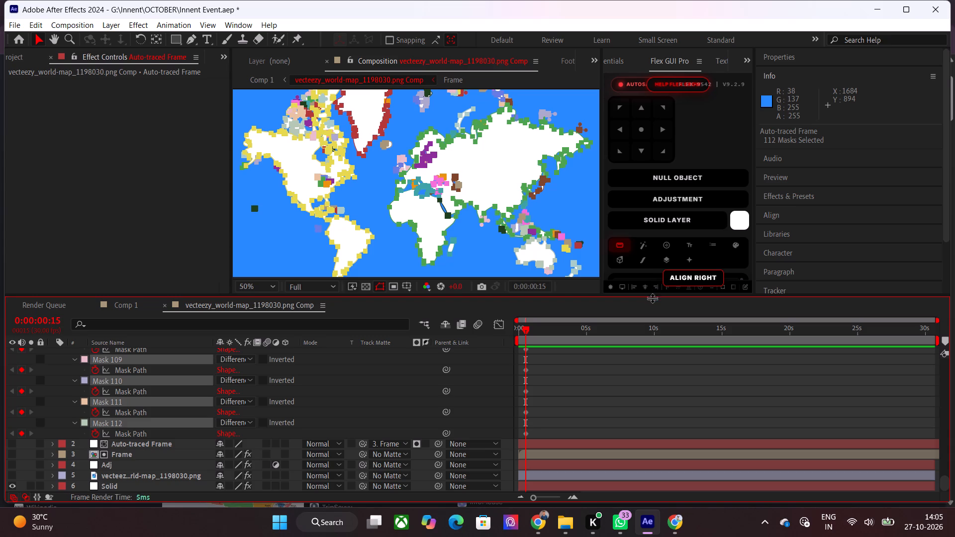
left_click_drag(652, 298, 650, 416)
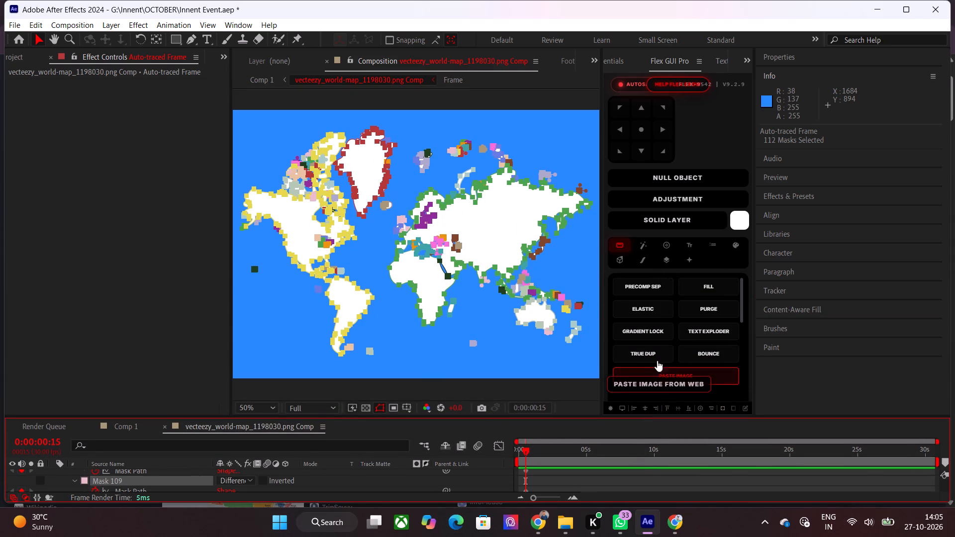
left_click(642, 246)
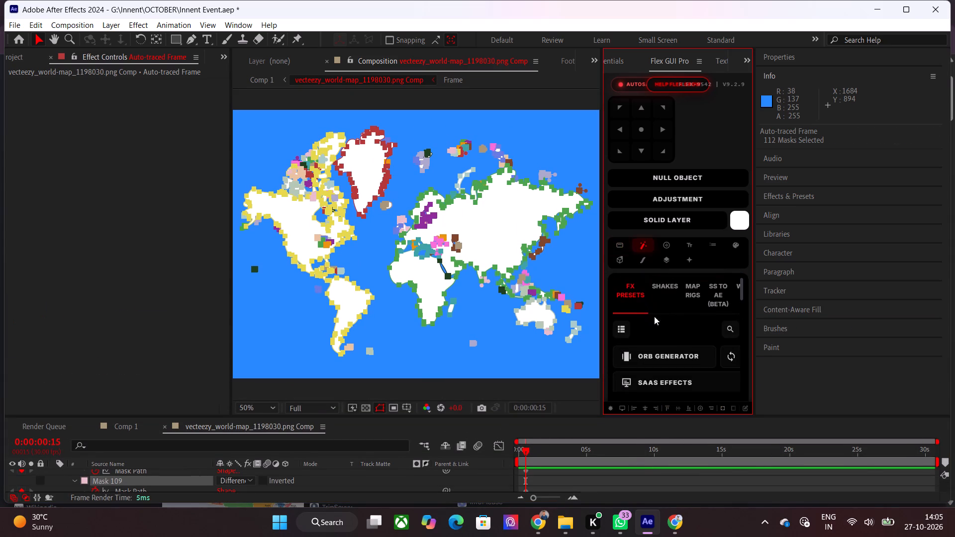
scroll(660, 332, "down", 4)
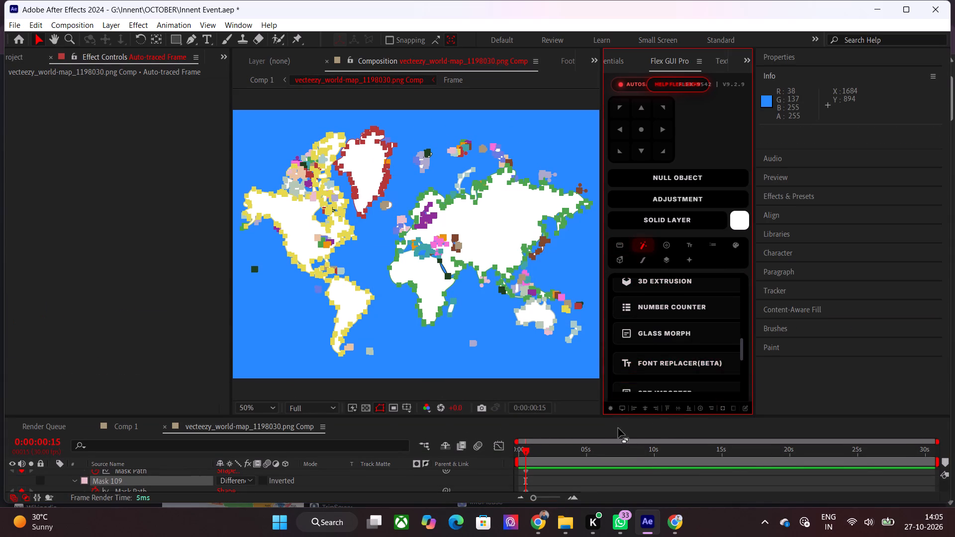
scroll(668, 330, "down", 1)
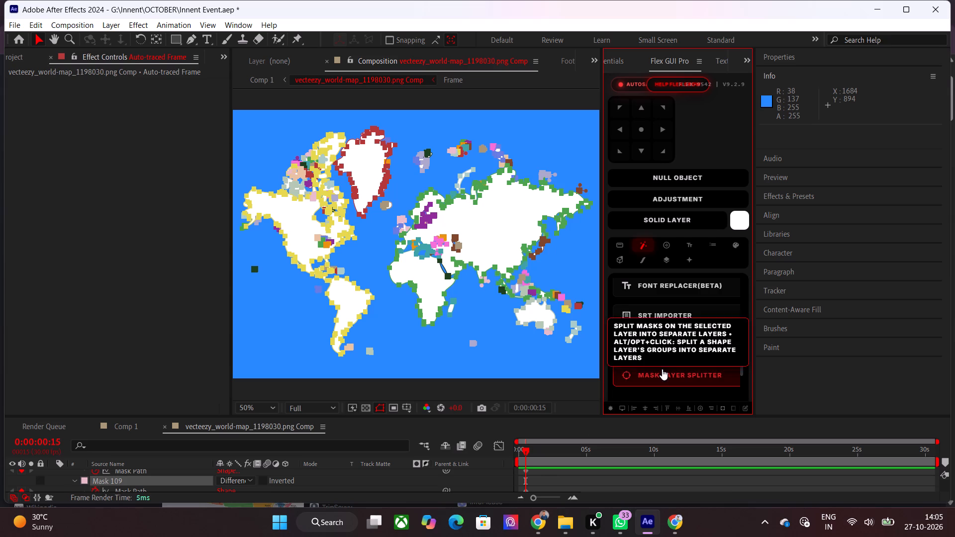
left_click(663, 374)
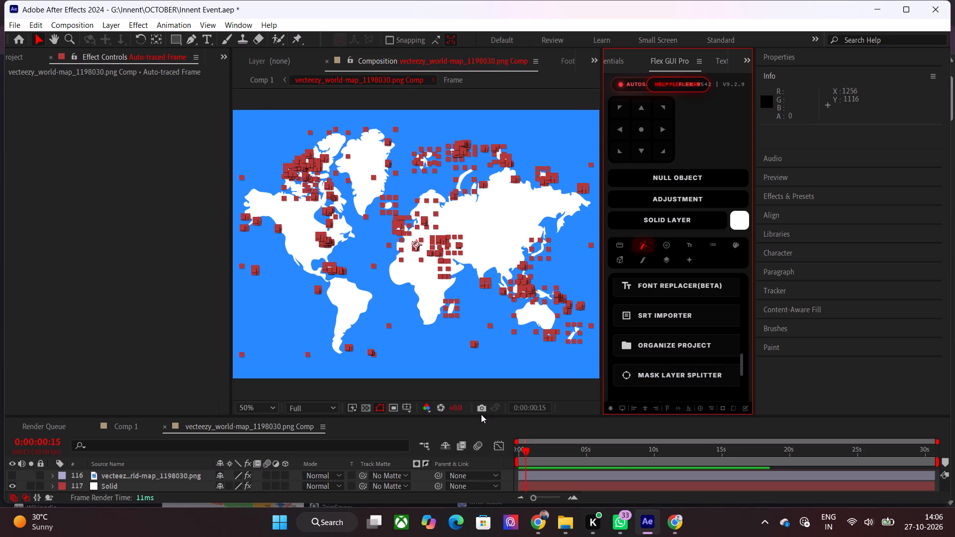
Look through the stack of split Auto-traced Frame layers up to layer 1, and deselect them all.
left_click_drag(476, 416, 477, 364)
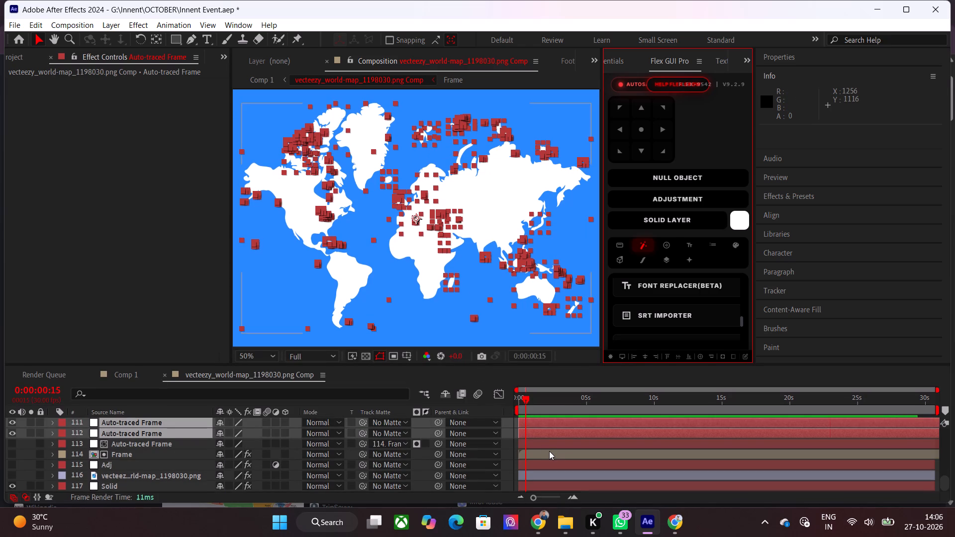
scroll(549, 451, "down", 5)
scroll(549, 453, "up", 10)
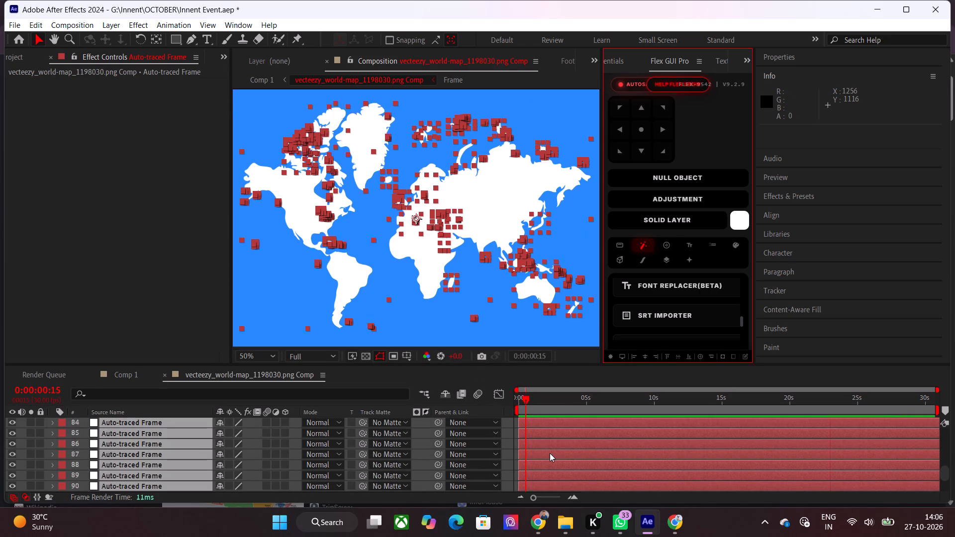
scroll(550, 453, "up", 5)
scroll(552, 453, "up", 20)
scroll(552, 453, "up", 4)
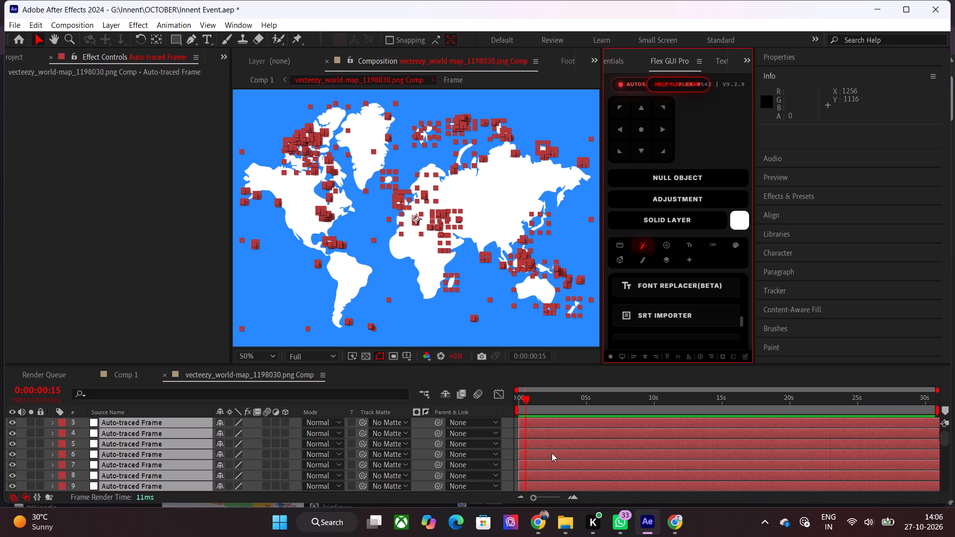
scroll(552, 453, "up", 8)
key("F2")
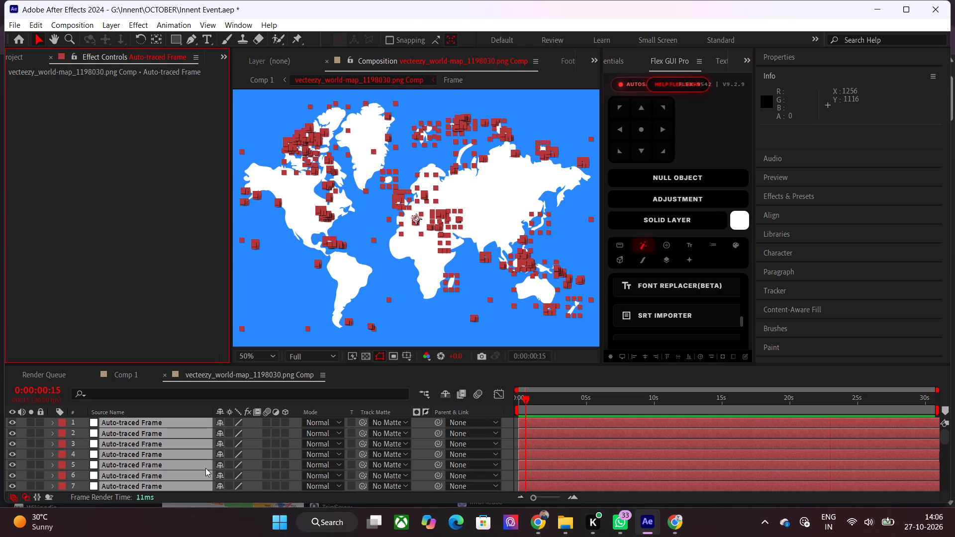
key("F2")
left_click(205, 468)
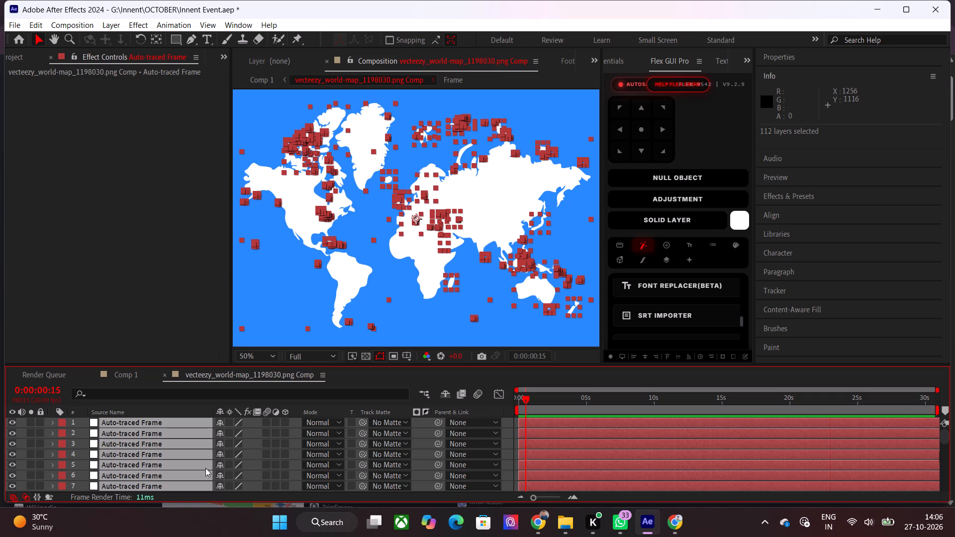
key("F2")
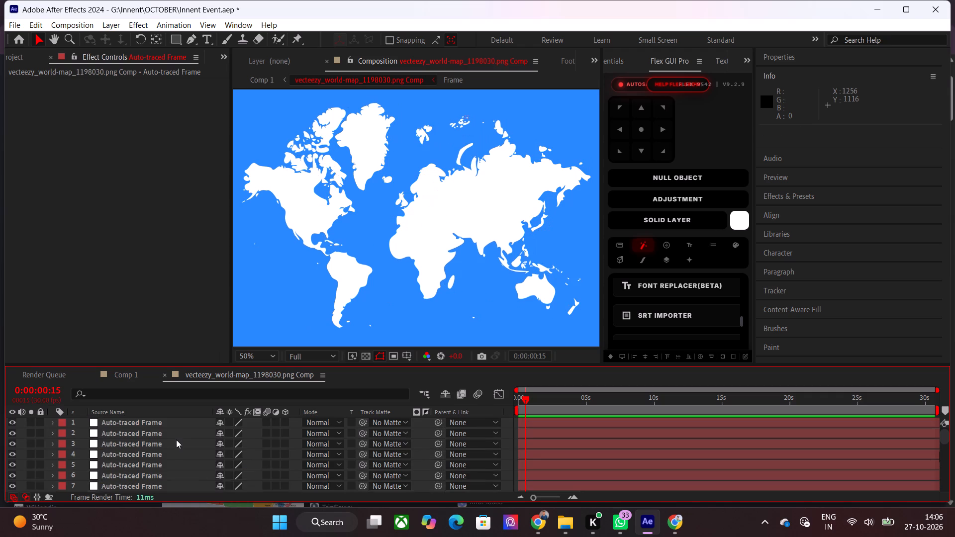
Check individual Auto-traced Frame layers against the map to see which landmass each covers, including the mainland Americas and northern Canadian islands.
left_click(170, 433)
left_click(156, 424)
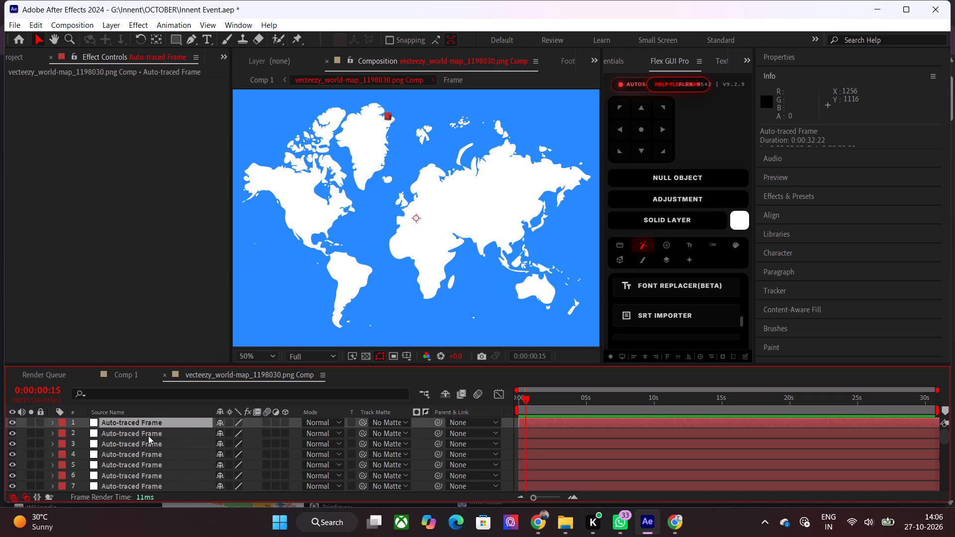
left_click(148, 436)
left_click(146, 449)
left_click(141, 477)
left_click(140, 488)
scroll(140, 488, "down", 5)
left_click(143, 469)
scroll(143, 469, "down", 4)
left_click(310, 190)
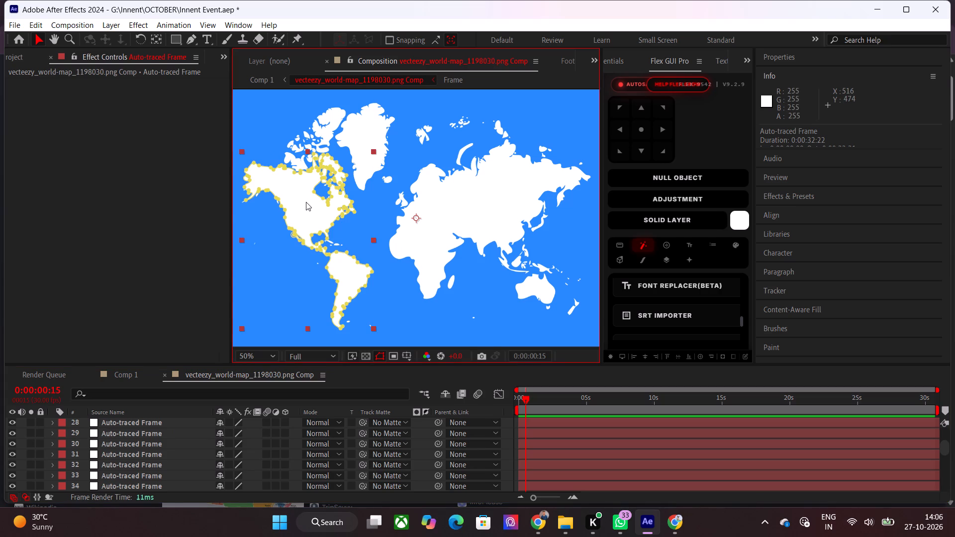
scroll(318, 230, "up", 1)
scroll(318, 230, "down", 1)
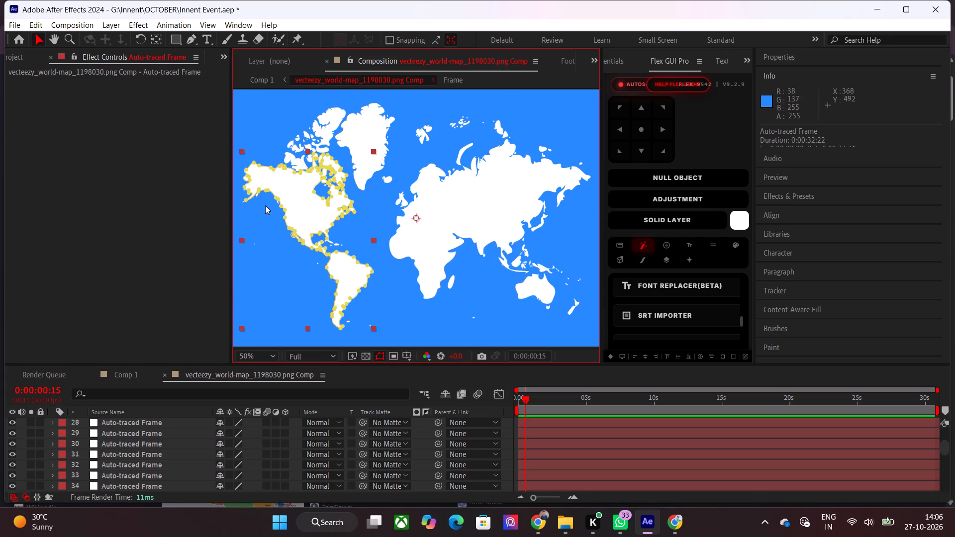
left_click(292, 149)
left_click(323, 121)
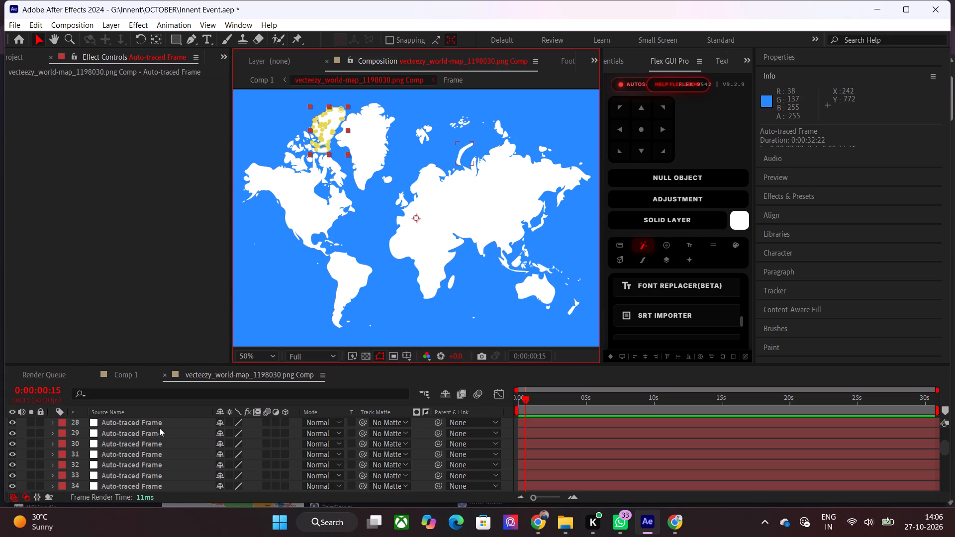
Examine Auto-traced Frame layers 106 to 110 to identify which ones hold Greenland and Canada's northern islands.
scroll(158, 441, "down", 20)
scroll(158, 441, "down", 4)
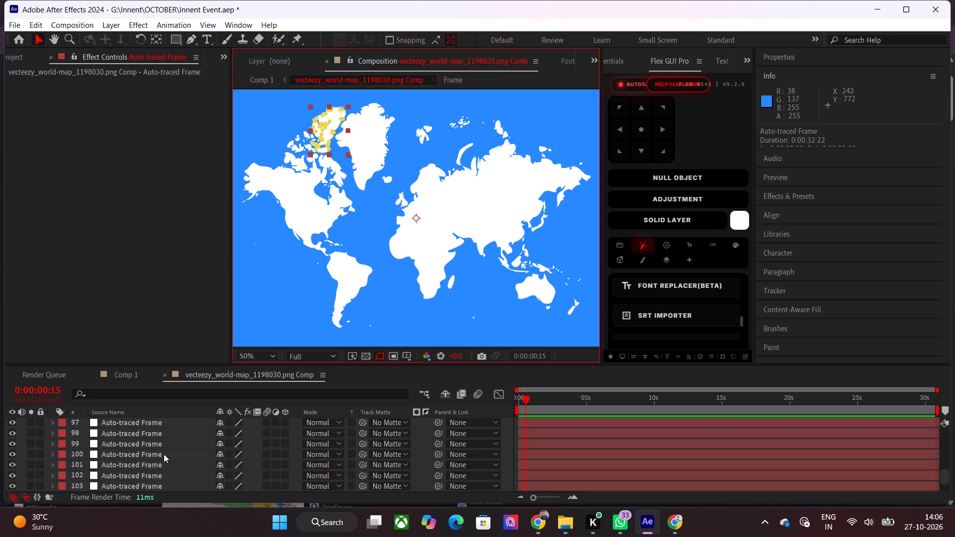
scroll(164, 454, "down", 5)
scroll(164, 454, "up", 3)
left_click(149, 467)
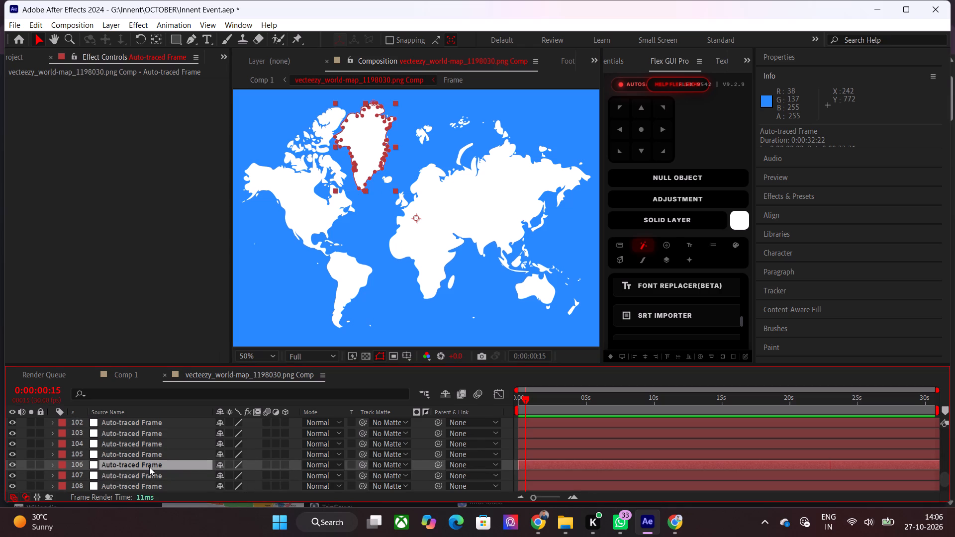
left_click(148, 474)
scroll(148, 474, "down", 2)
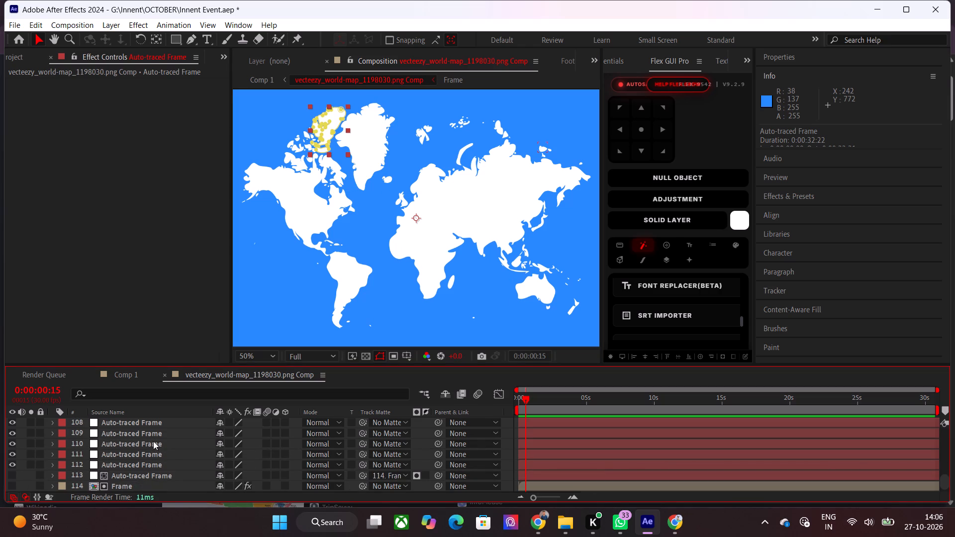
left_click(159, 434, "ctrl")
scroll(160, 435, "up", 1)
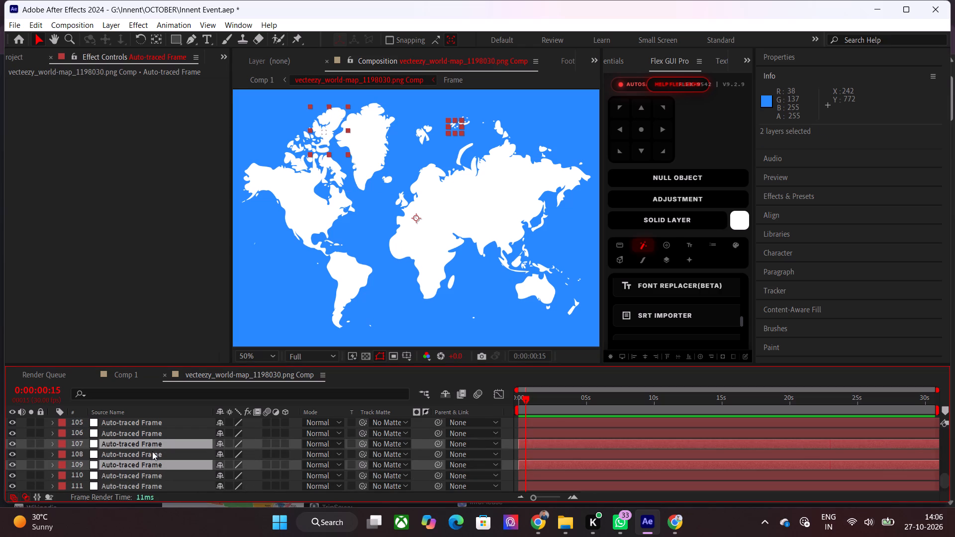
left_click(152, 451)
left_click(150, 440)
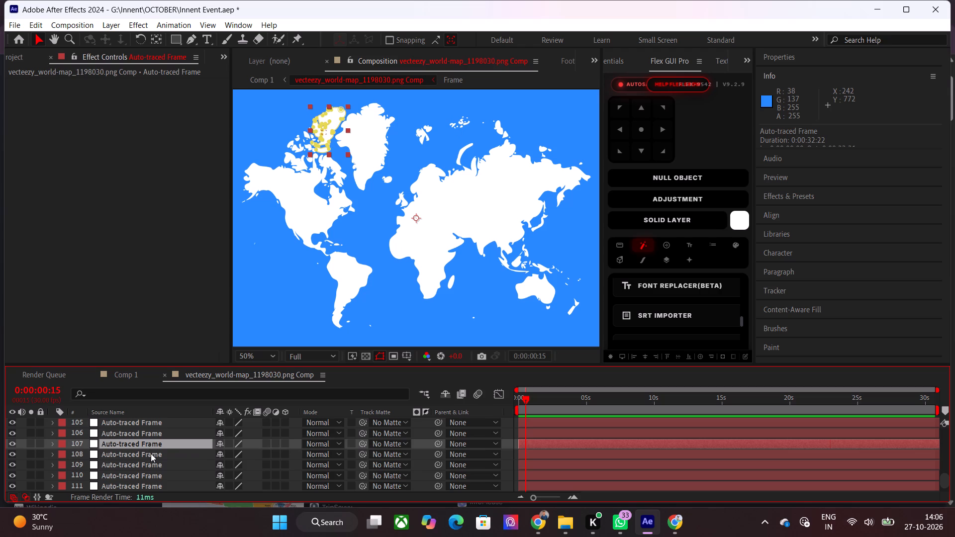
left_click(150, 453, "shift")
left_click(144, 464, "shift")
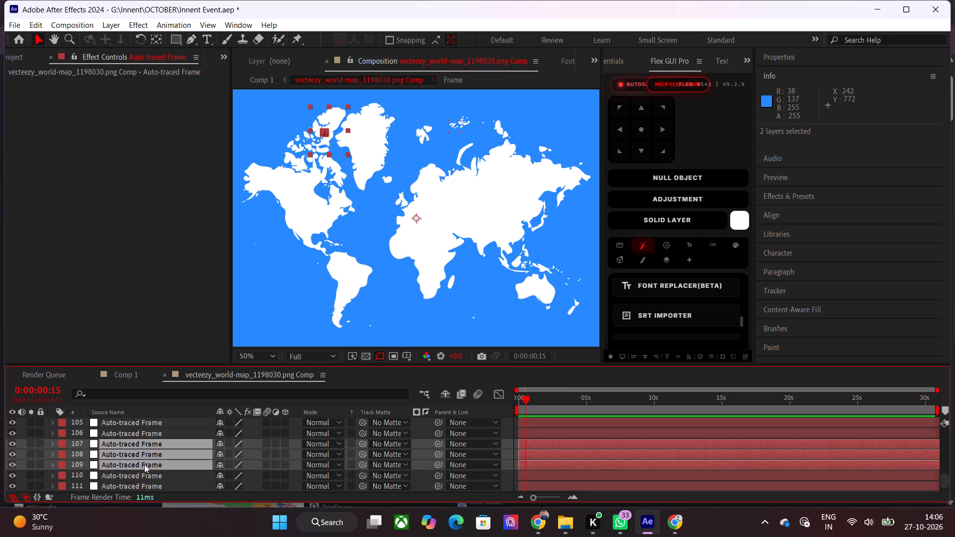
left_click(144, 464, "shift")
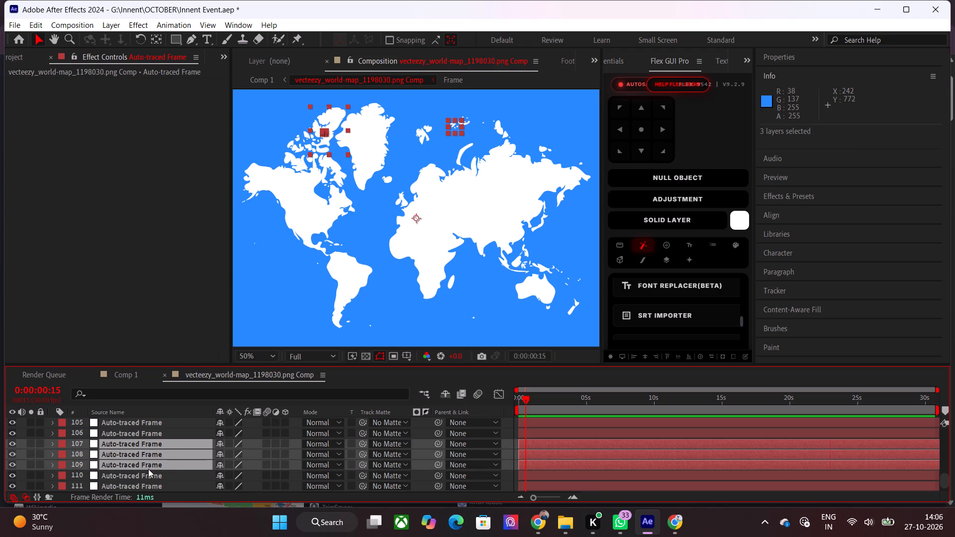
left_click(148, 469, "shift")
left_click(151, 467, "ctrl")
left_click(147, 473, "shift")
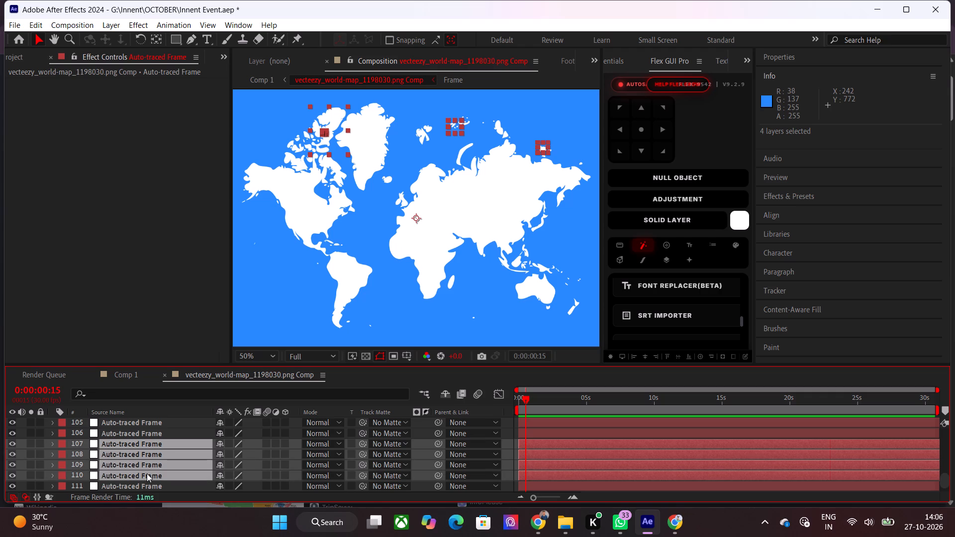
left_click(153, 471, "ctrl")
left_click(163, 464, "ctrl")
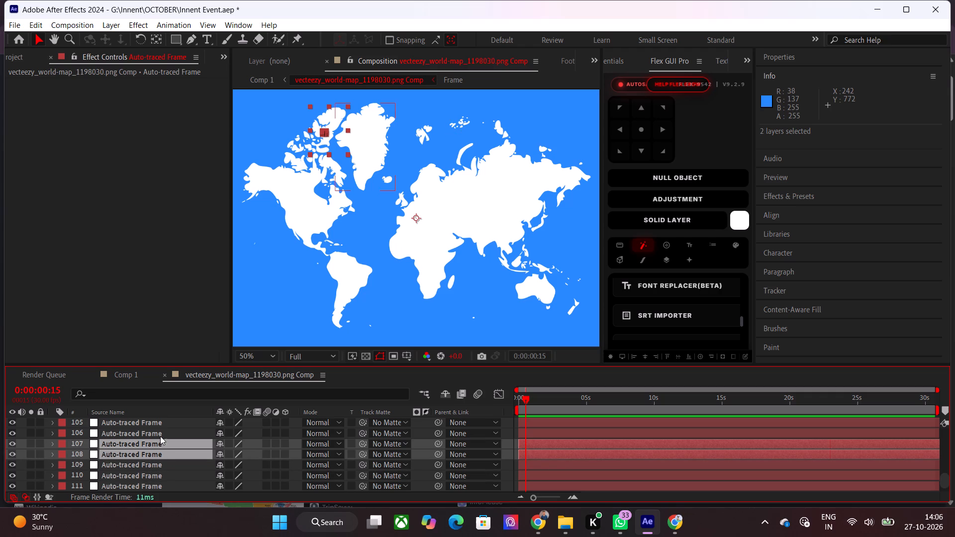
left_click(160, 436)
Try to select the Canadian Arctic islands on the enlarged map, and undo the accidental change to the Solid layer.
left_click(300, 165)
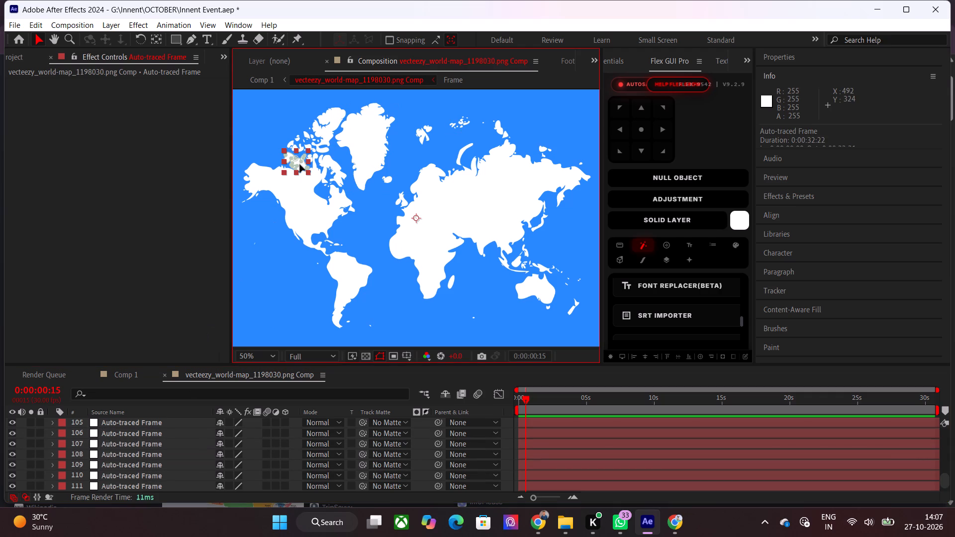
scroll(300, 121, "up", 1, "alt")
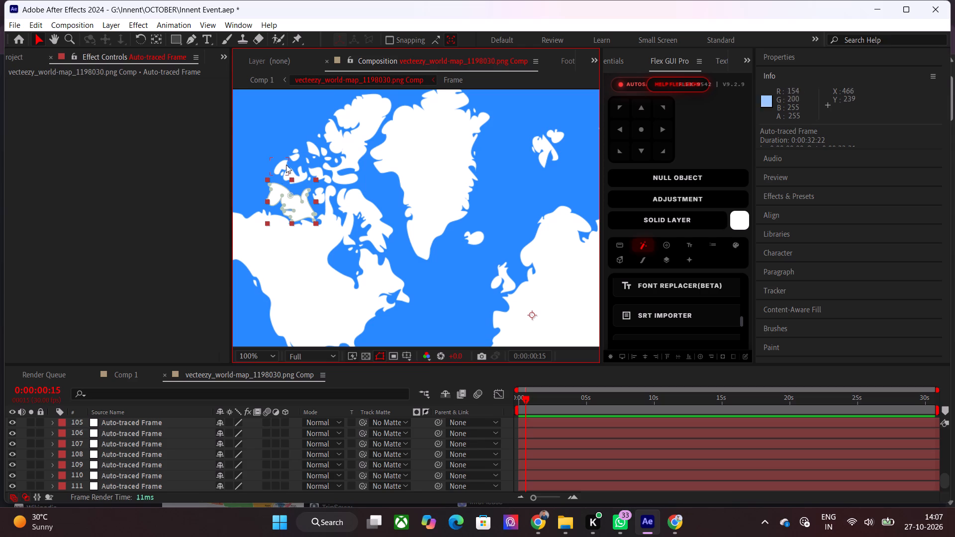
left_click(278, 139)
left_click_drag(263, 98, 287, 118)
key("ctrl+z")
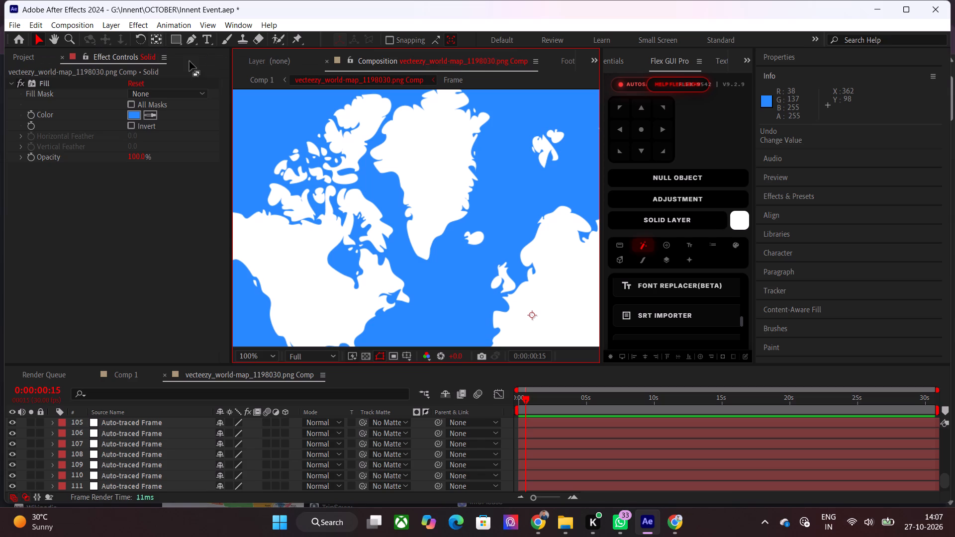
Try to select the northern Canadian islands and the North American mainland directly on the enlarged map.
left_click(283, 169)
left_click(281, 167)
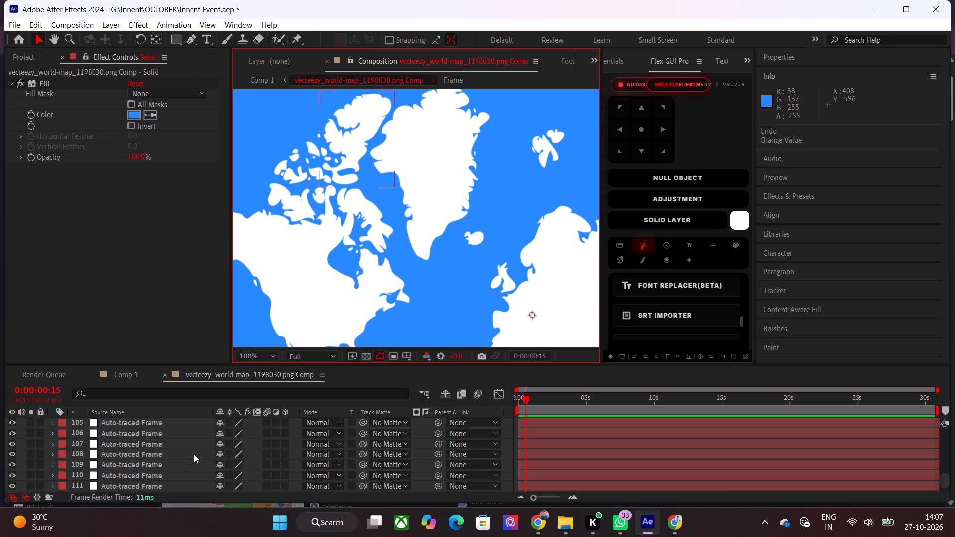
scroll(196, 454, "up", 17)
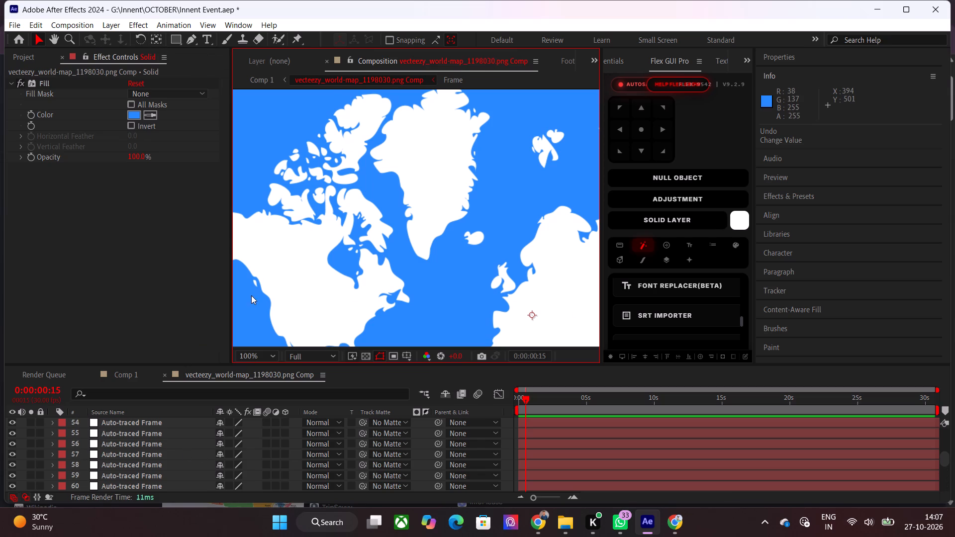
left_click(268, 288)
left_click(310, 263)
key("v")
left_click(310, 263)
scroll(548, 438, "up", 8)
Select layer 32, the other Canadian Arctic island layers and the mainland Americas layer together, and give them the aqua label colour.
left_click(551, 447)
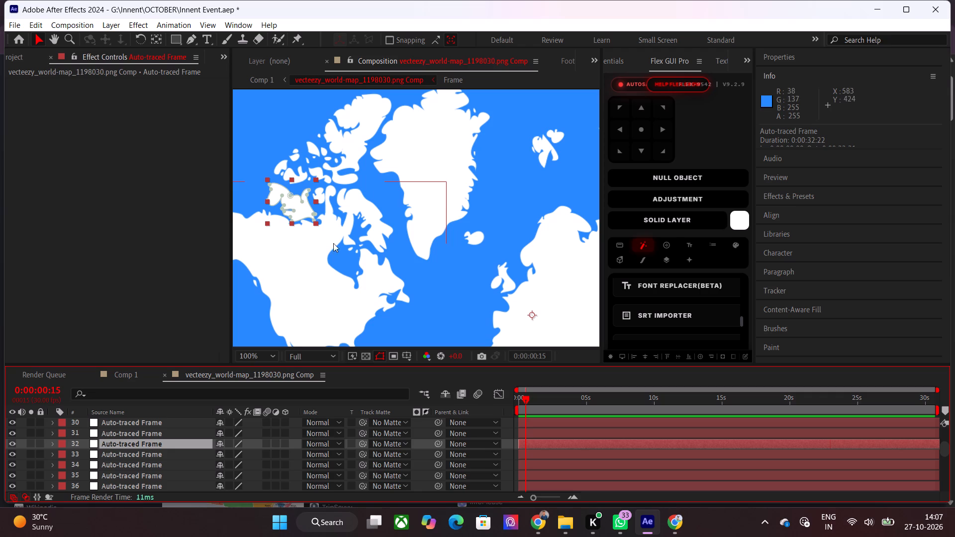
left_click(348, 144, "shift")
left_click(294, 175, "shift")
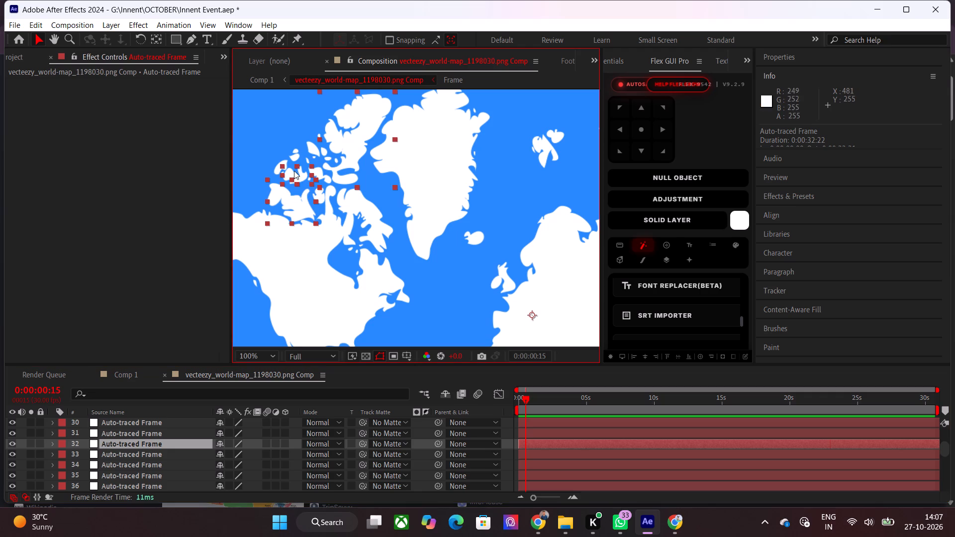
left_click(294, 157, "shift")
left_click(315, 150, "shift")
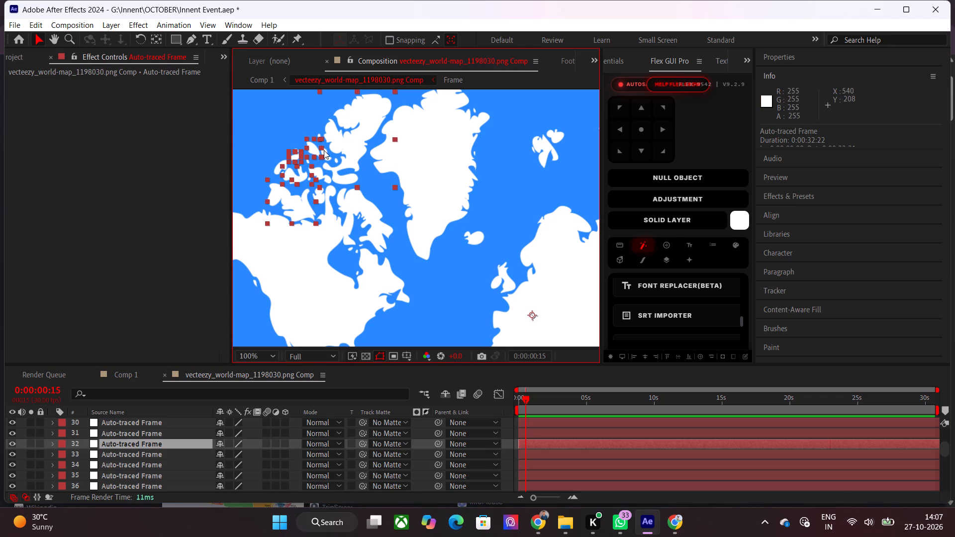
left_click(353, 204, "shift")
scroll(367, 230, "down", 2)
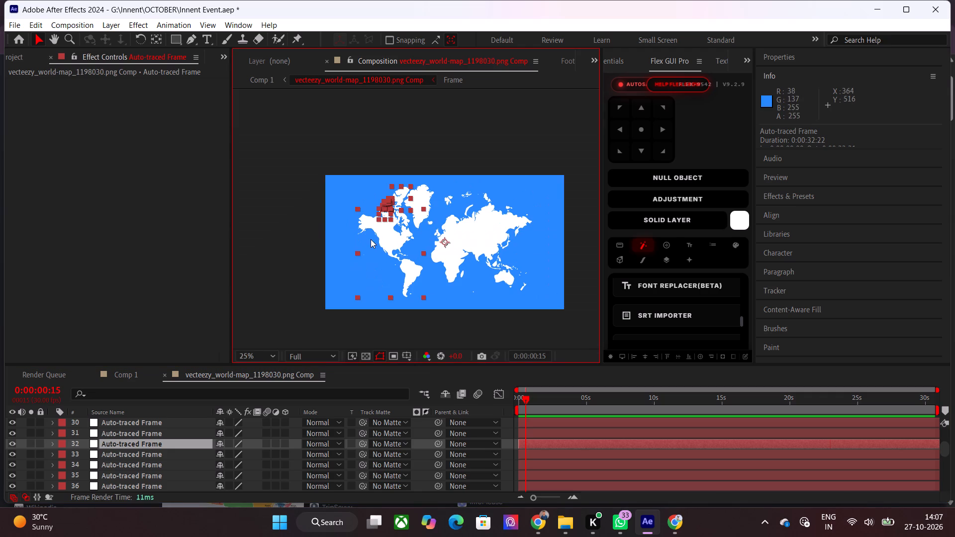
scroll(376, 243, "up", 2, "shift")
left_click(356, 141, "shift")
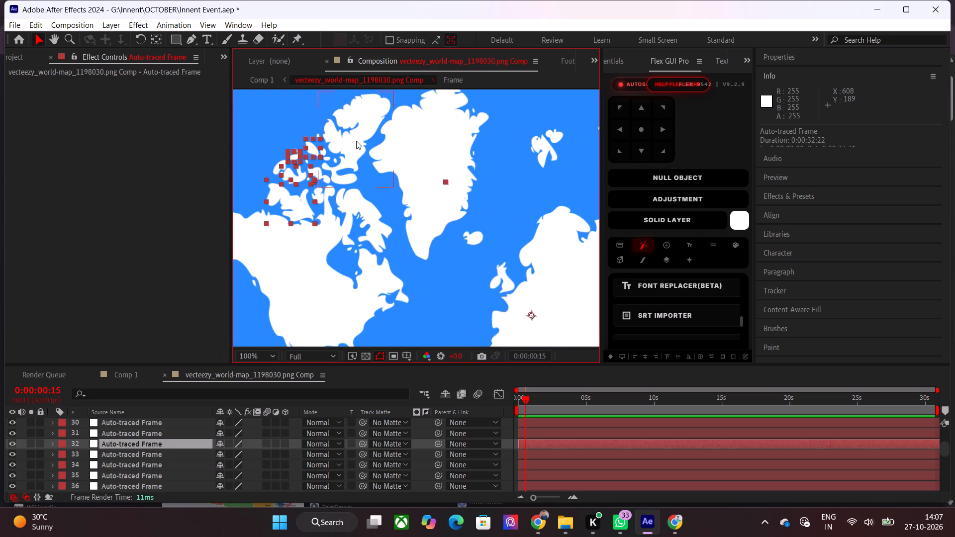
left_click(347, 150, "shift")
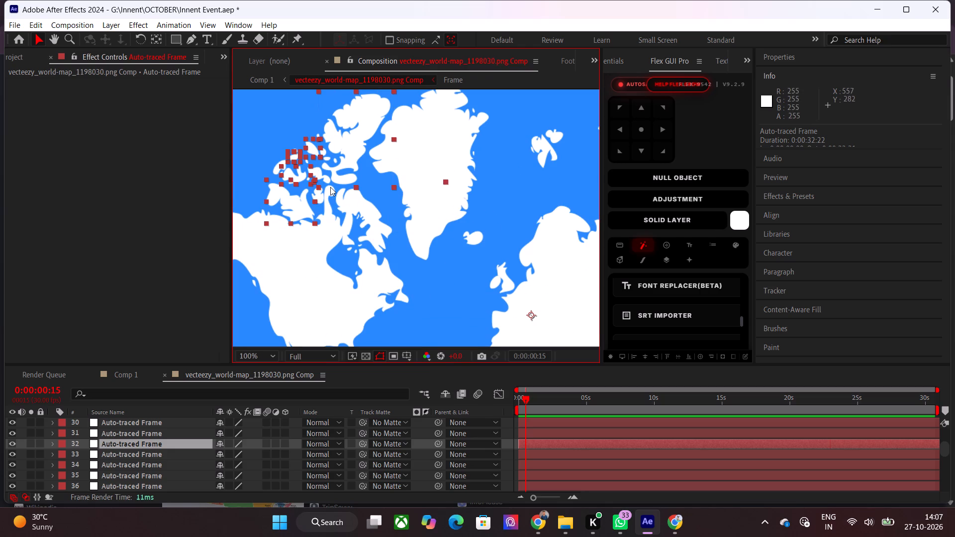
key("ctrl+Tab")
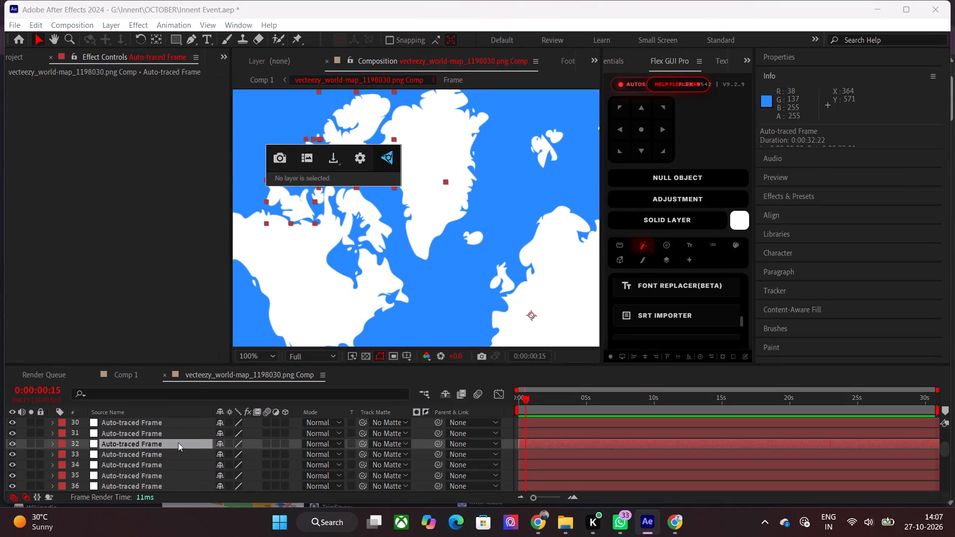
scroll(168, 447, "up", 6)
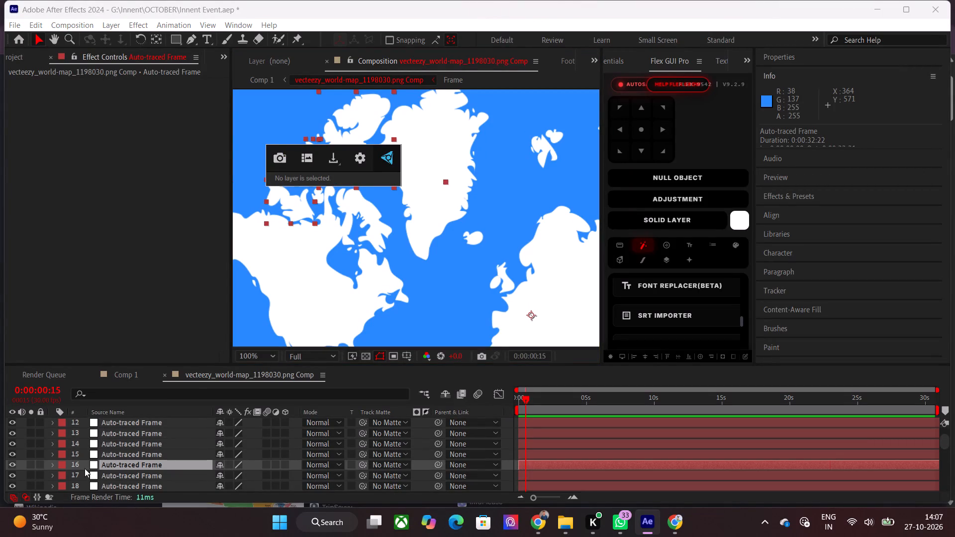
left_click(623, 65)
left_click(657, 335)
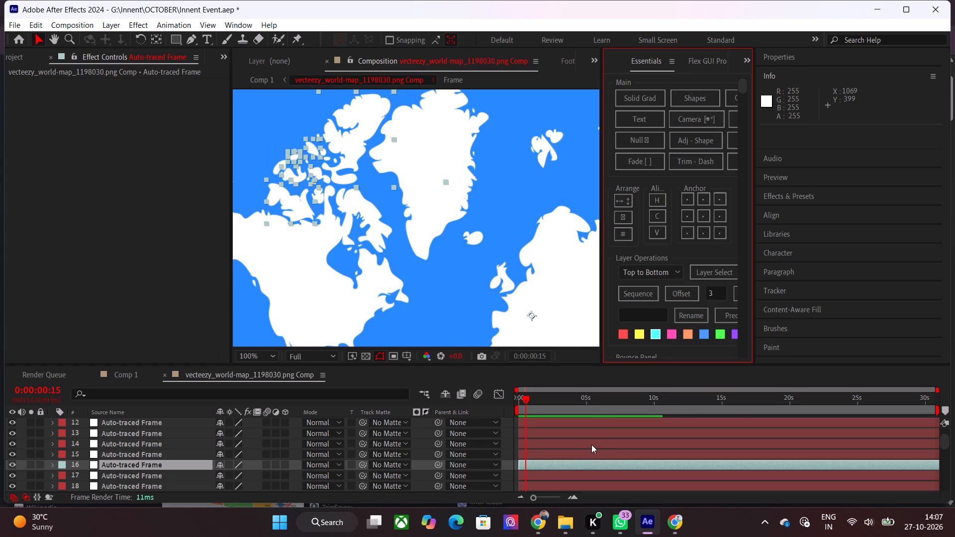
Look through the layer stack for the aqua-labelled layers, and check other landmasses and Auto-traced Frame layers 5 and 6.
scroll(591, 445, "down", 3)
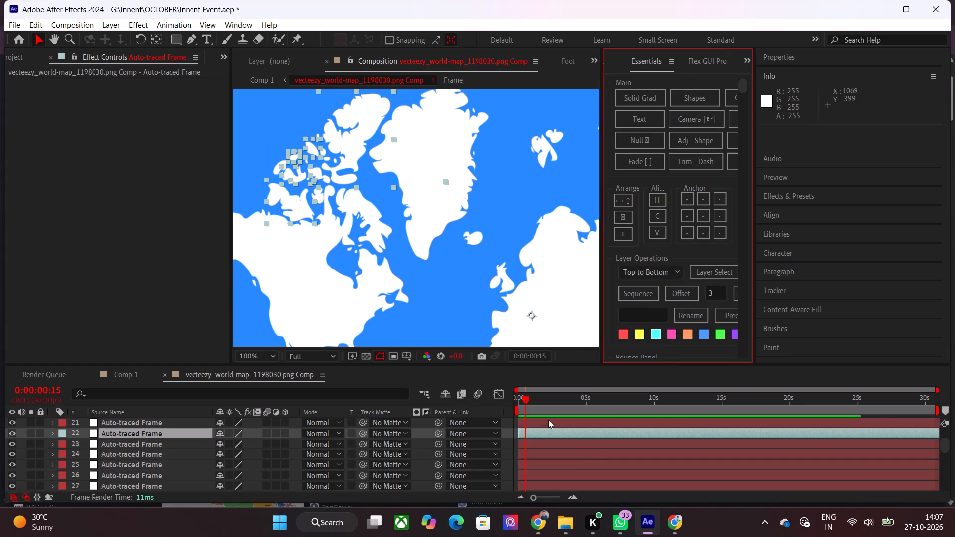
scroll(558, 436, "down", 10)
scroll(560, 436, "up", 6)
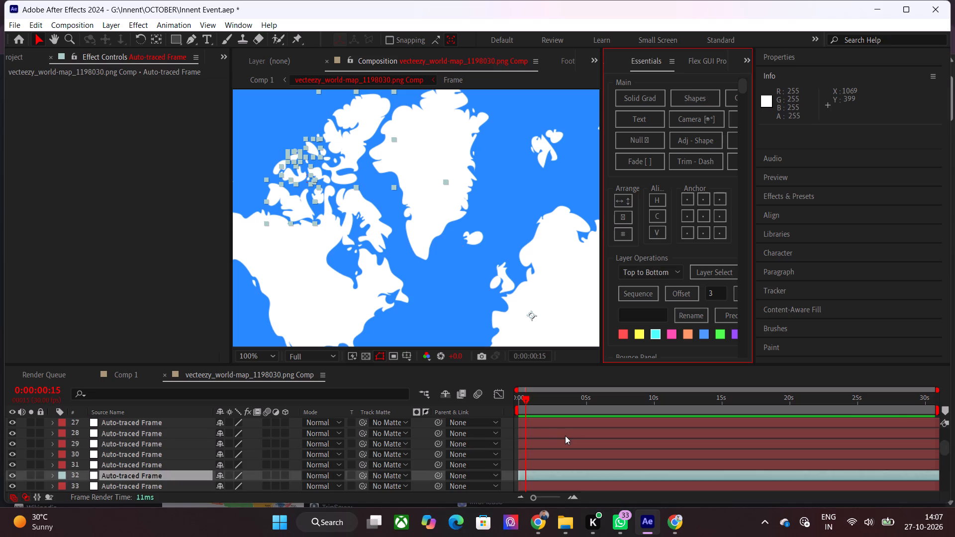
scroll(565, 436, "up", 10)
left_click(361, 209)
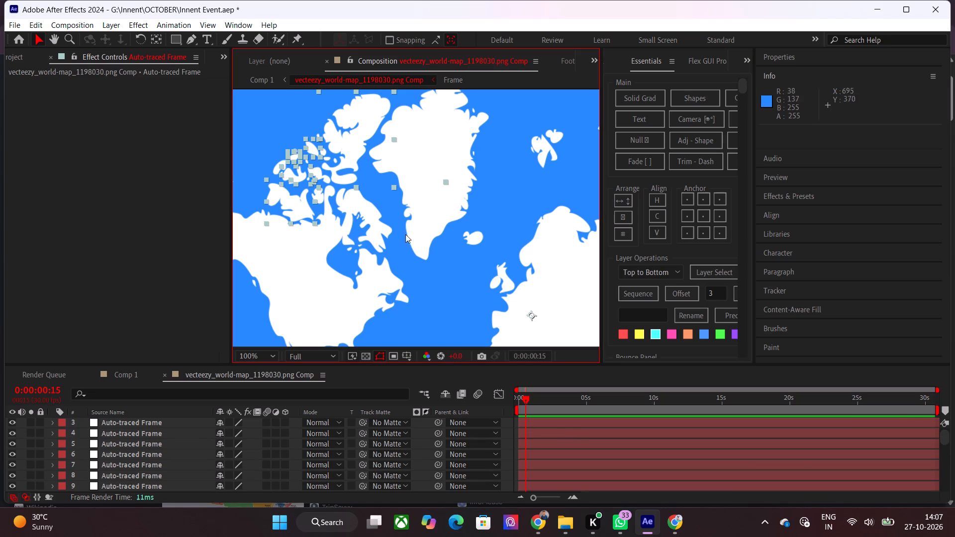
left_click(429, 245)
left_click(417, 273)
left_click(341, 282)
left_click(192, 458)
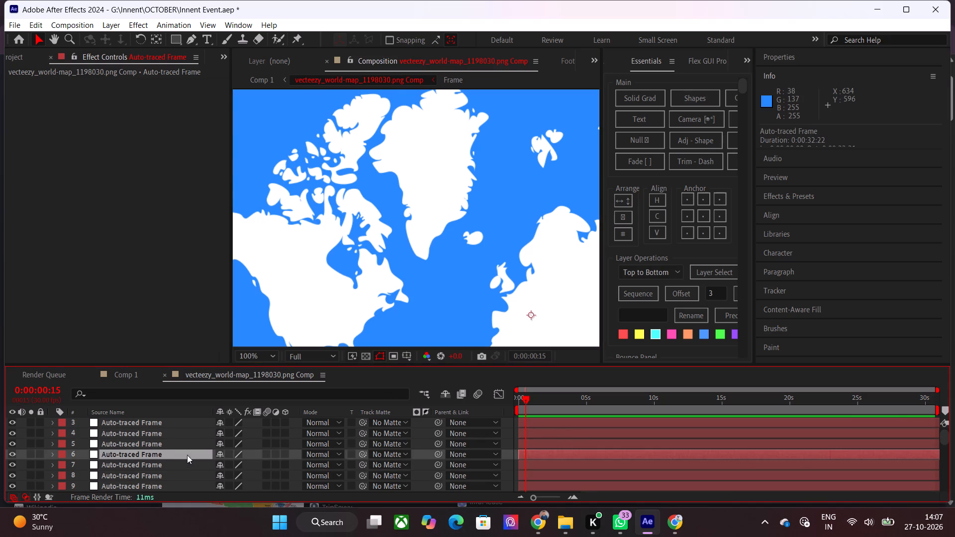
left_click(169, 445)
Apply the Fill effect to the small Canadian Arctic island on aqua-labelled layer 22.
left_click(297, 159)
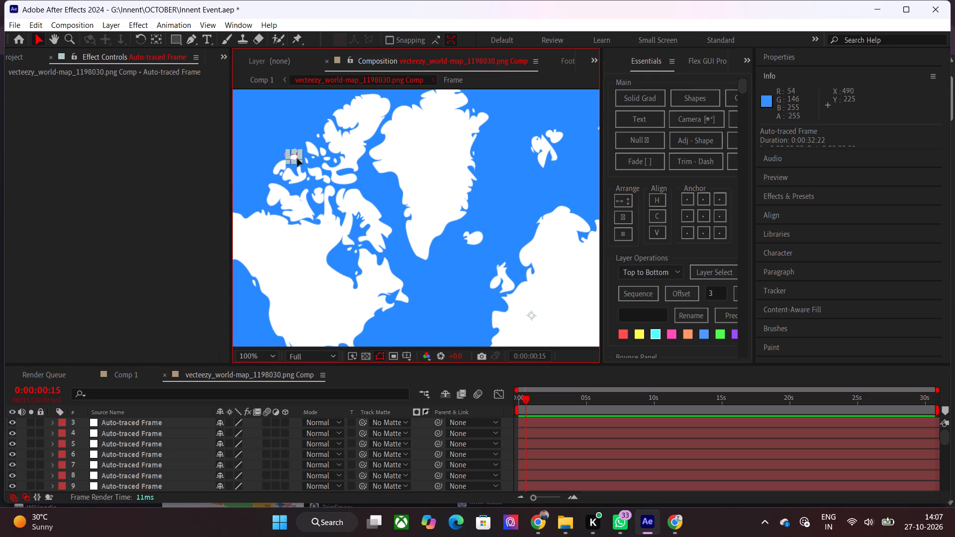
scroll(207, 444, "up", 3)
scroll(208, 444, "down", 6)
scroll(208, 444, "up", 2)
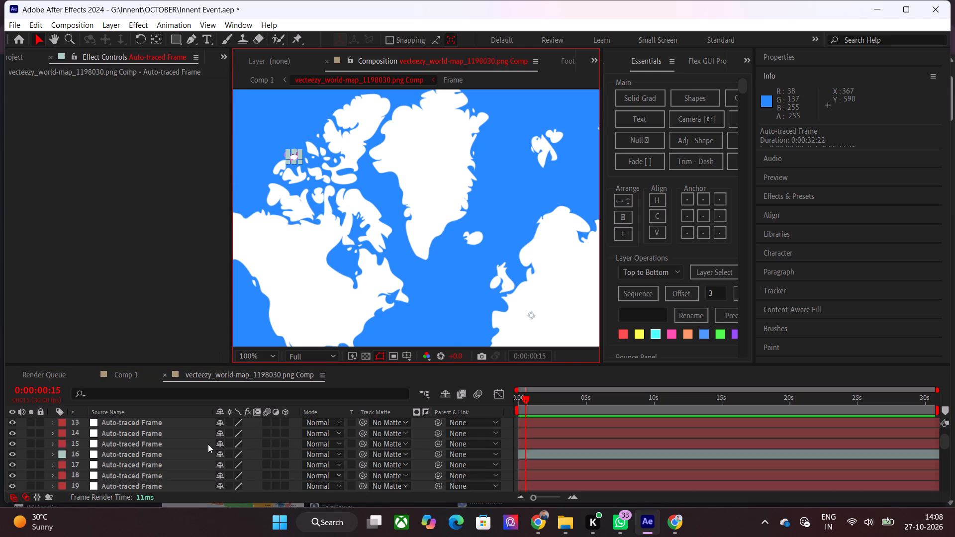
scroll(208, 444, "up", 1)
scroll(208, 444, "down", 3)
scroll(210, 444, "up", 3)
scroll(210, 444, "down", 3)
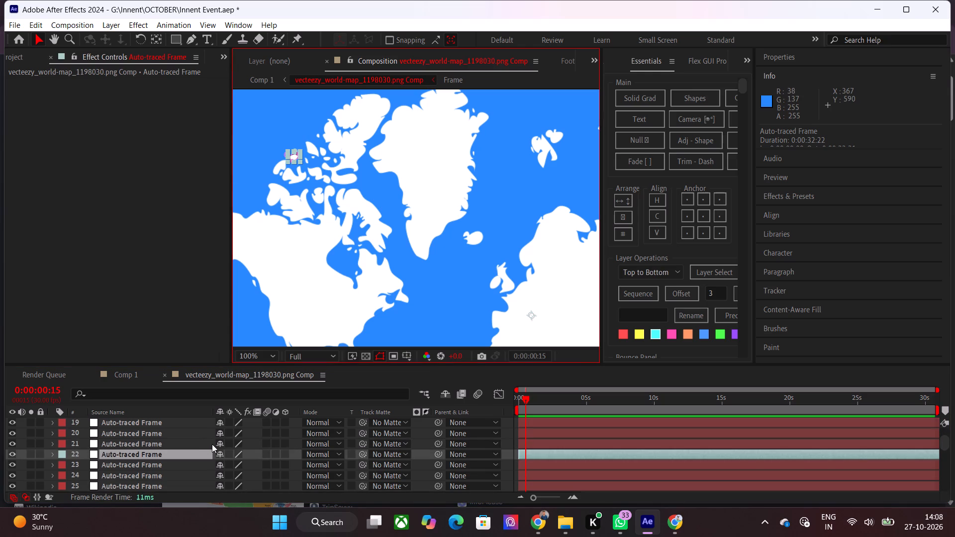
key("ctrl+Tab")
type("fill")
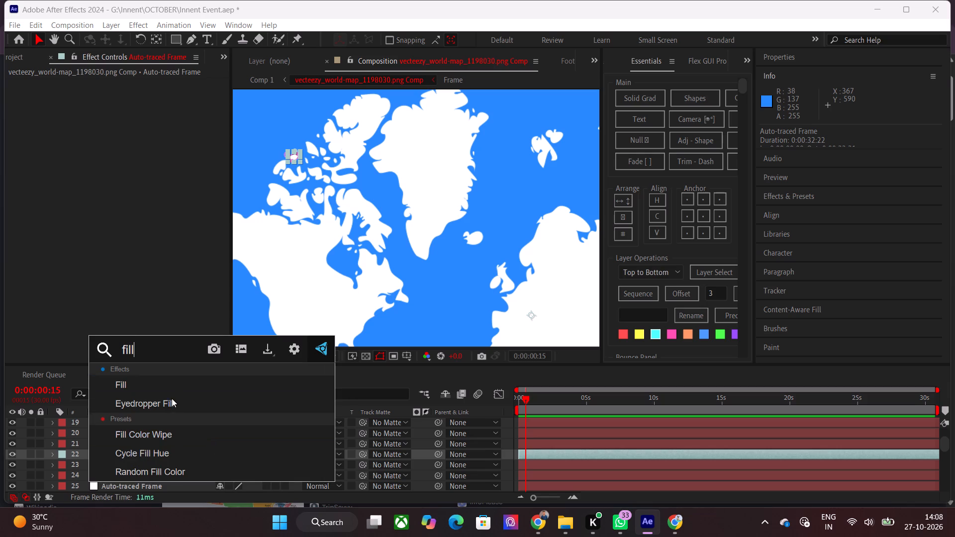
left_click(165, 387)
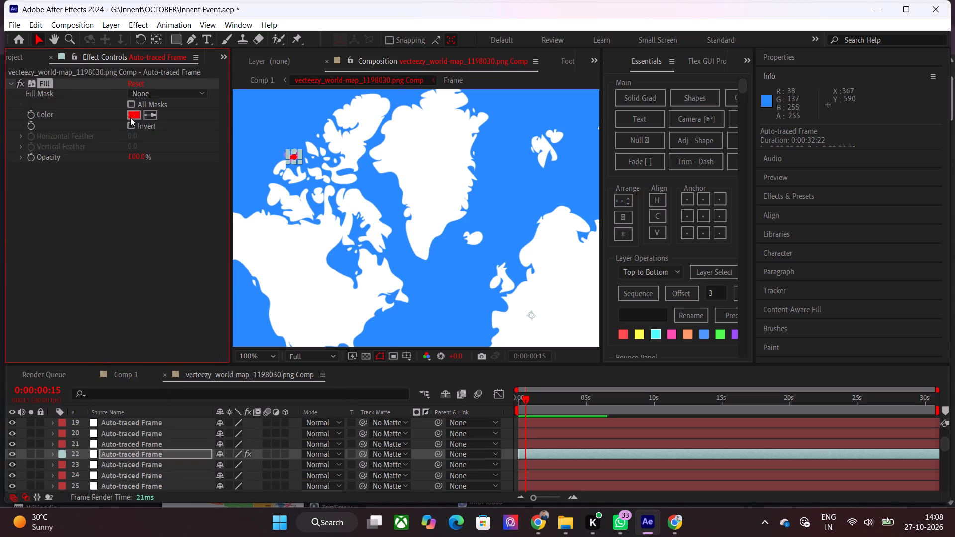
Set layer 22's Fill colour to the dark orange DB5400.
left_click(130, 117)
left_click_drag(265, 447, 263, 466)
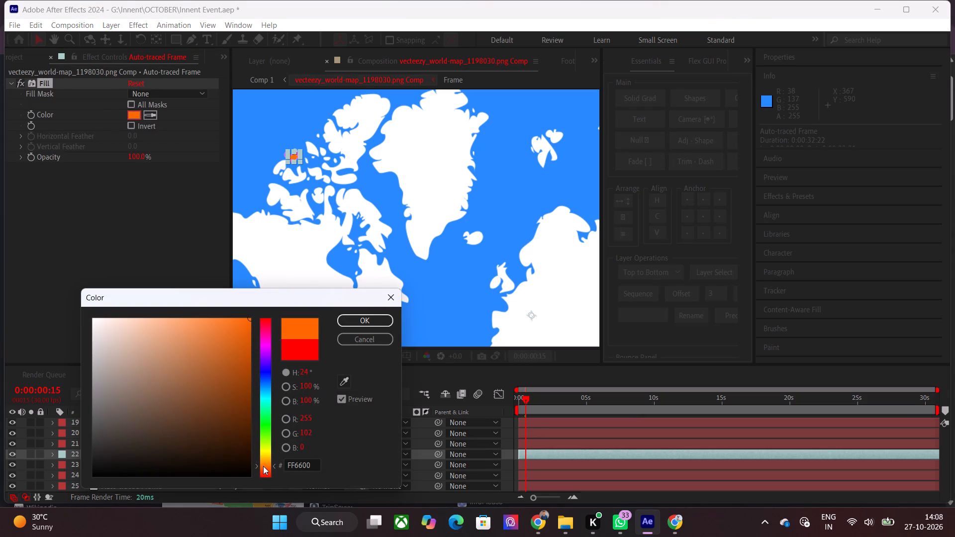
left_click_drag(263, 466, 263, 466)
left_click_drag(234, 355, 291, 301)
left_click_drag(239, 337, 263, 340)
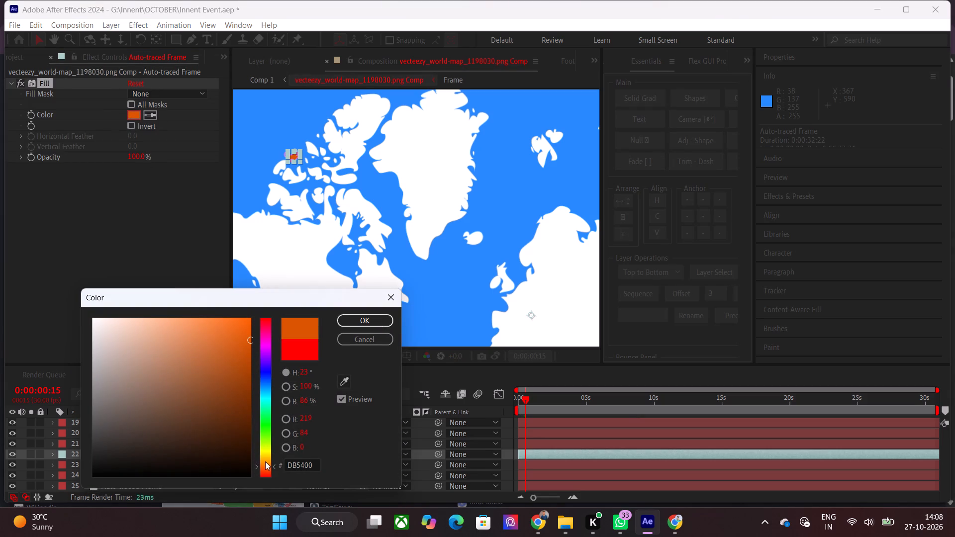
left_click(268, 466)
left_click(354, 322)
Copy the orange Fill effect from layer 22 and paste it onto aqua-labelled layer 16.
left_click(536, 439)
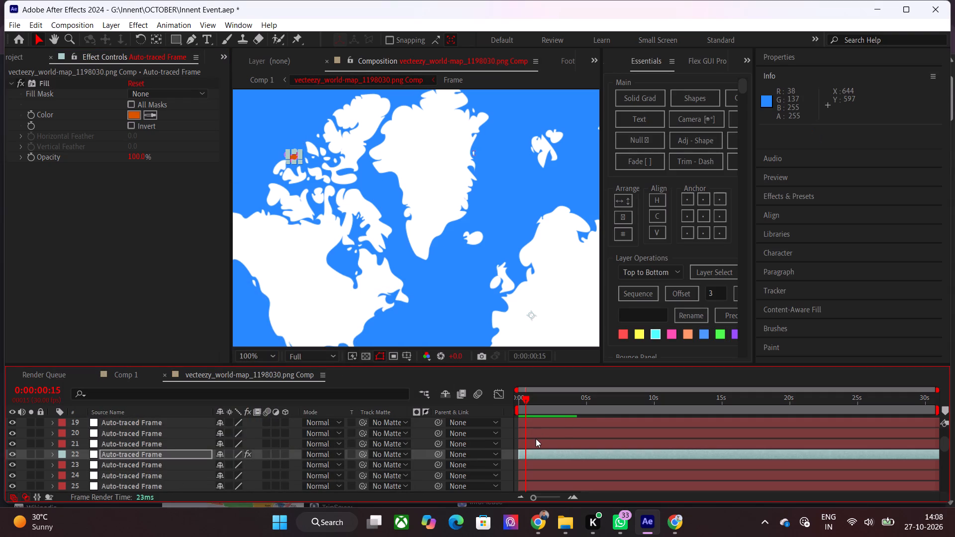
left_click(533, 454)
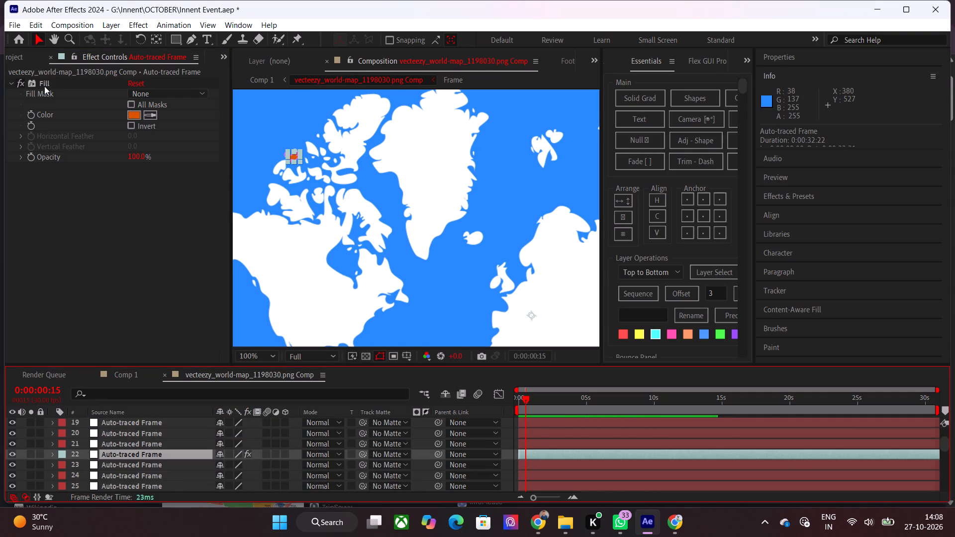
left_click(44, 86)
key("ctrl+c")
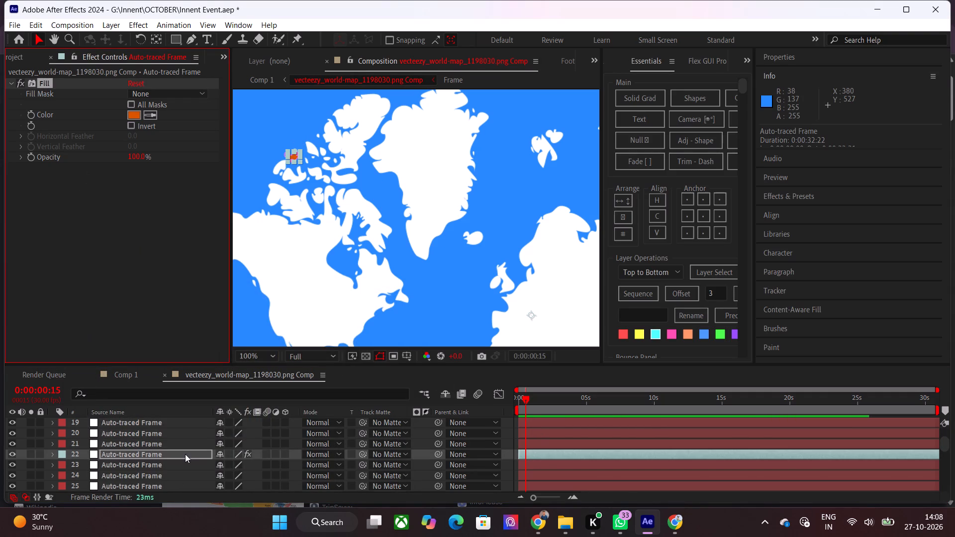
scroll(185, 454, "up", 2)
left_click(151, 460)
left_click(158, 455)
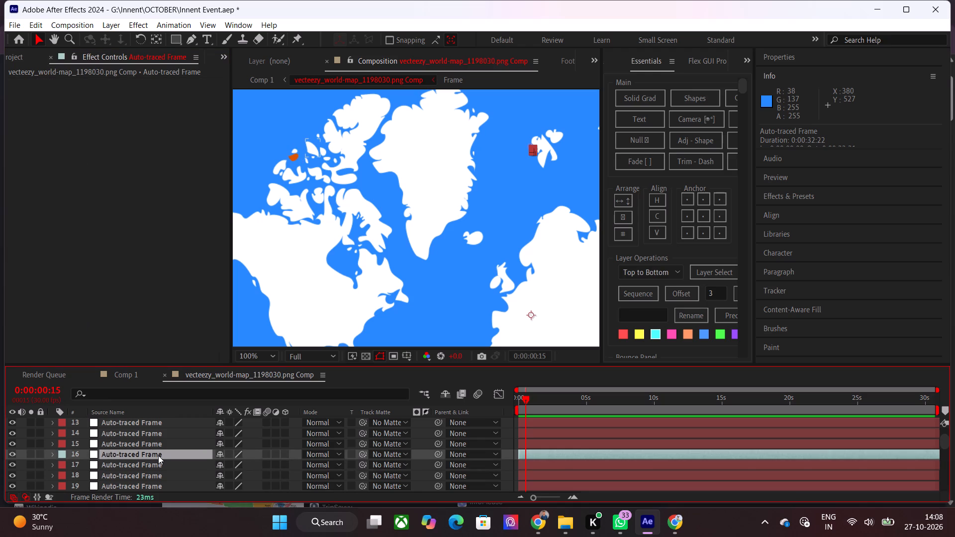
key("ctrl+v")
Paste the orange Fill effect onto aqua-labelled layer 32, the large western Canadian Arctic island.
scroll(158, 455, "up", 1)
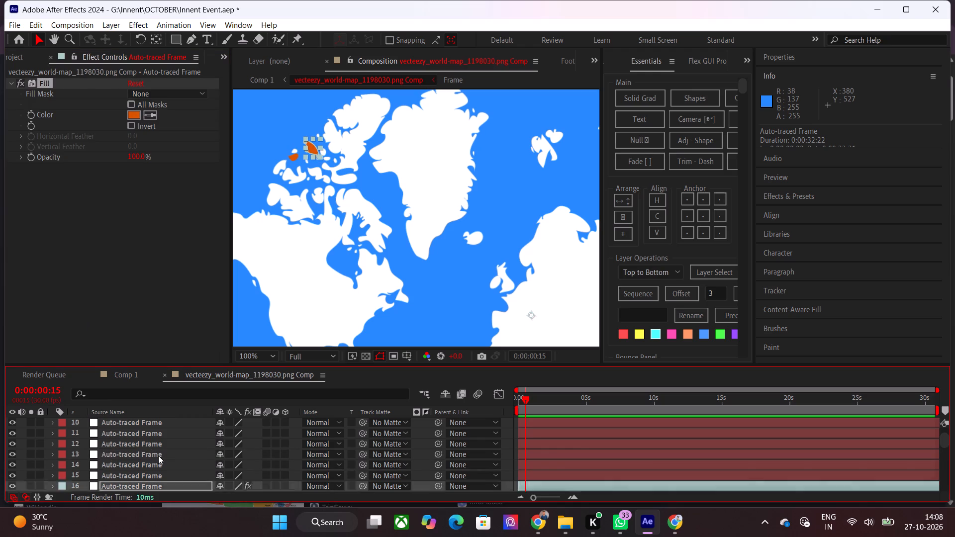
scroll(158, 455, "up", 12)
scroll(160, 455, "down", 10)
scroll(161, 455, "up", 3)
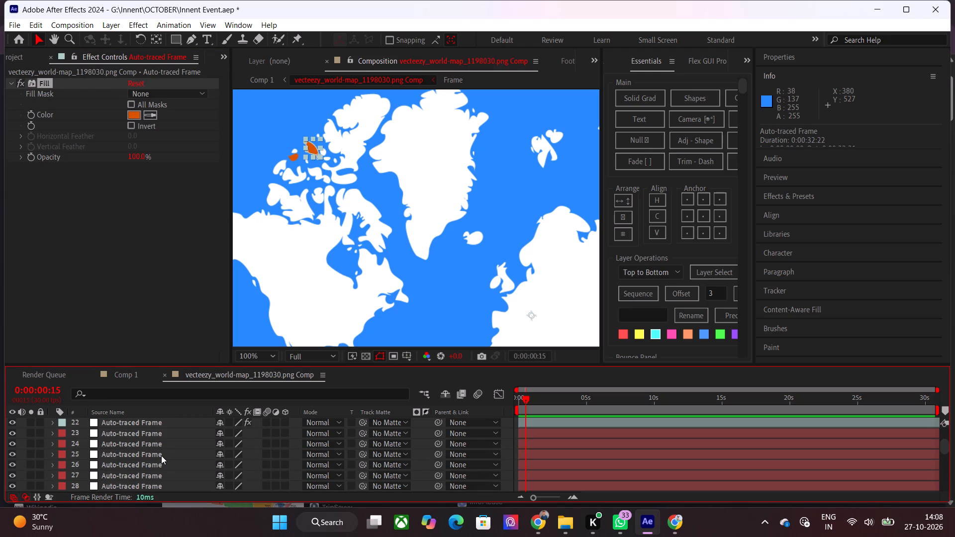
left_click(133, 423)
scroll(137, 425, "down", 3)
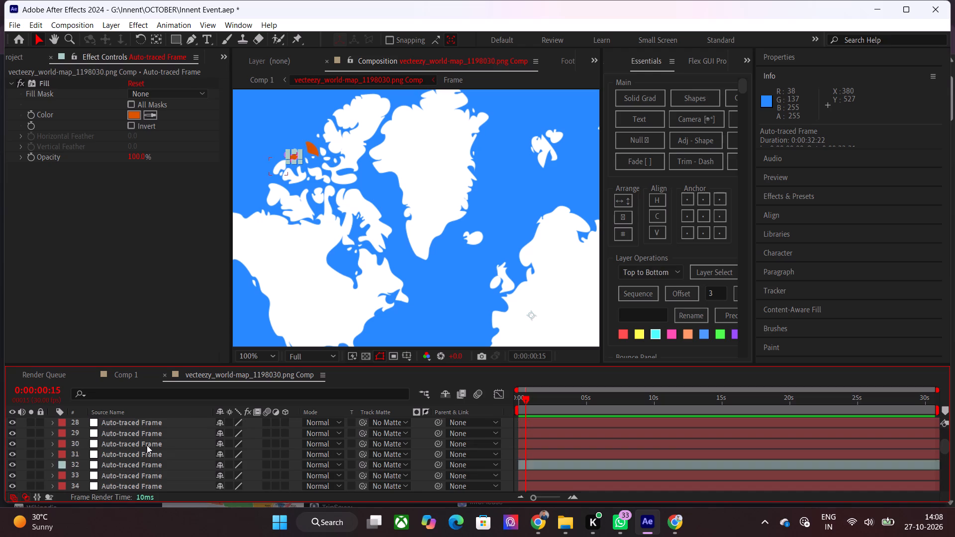
scroll(147, 445, "down", 1)
scroll(147, 448, "up", 2)
left_click(135, 458)
left_click(130, 465)
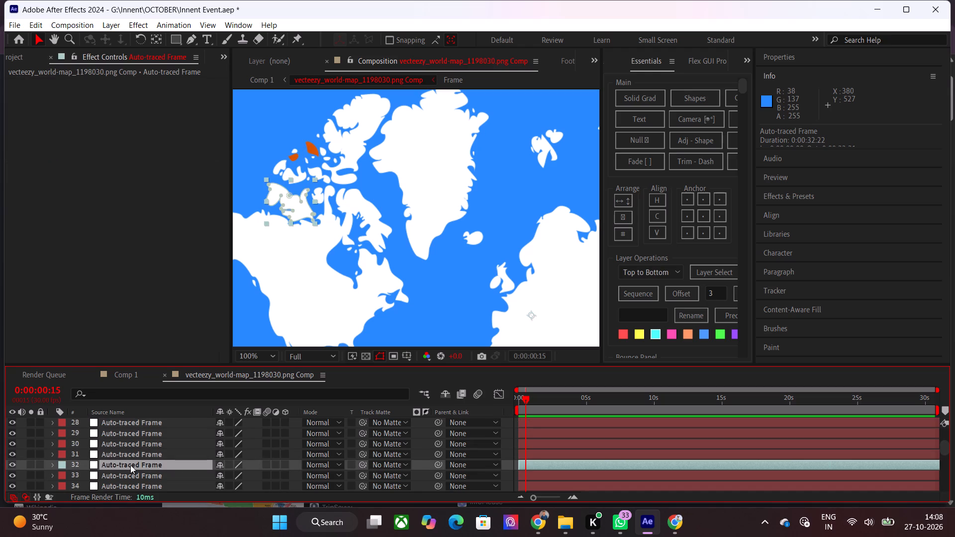
key("ctrl+v")
scroll(130, 465, "down", 1)
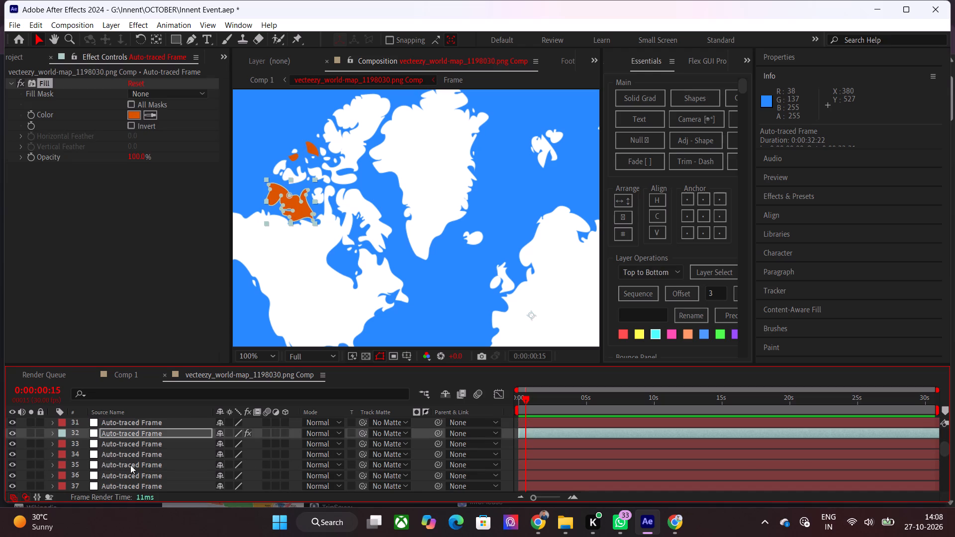
Paste the orange Fill effect onto the large northernmost Canadian Arctic island beside Greenland.
scroll(130, 465, "down", 9)
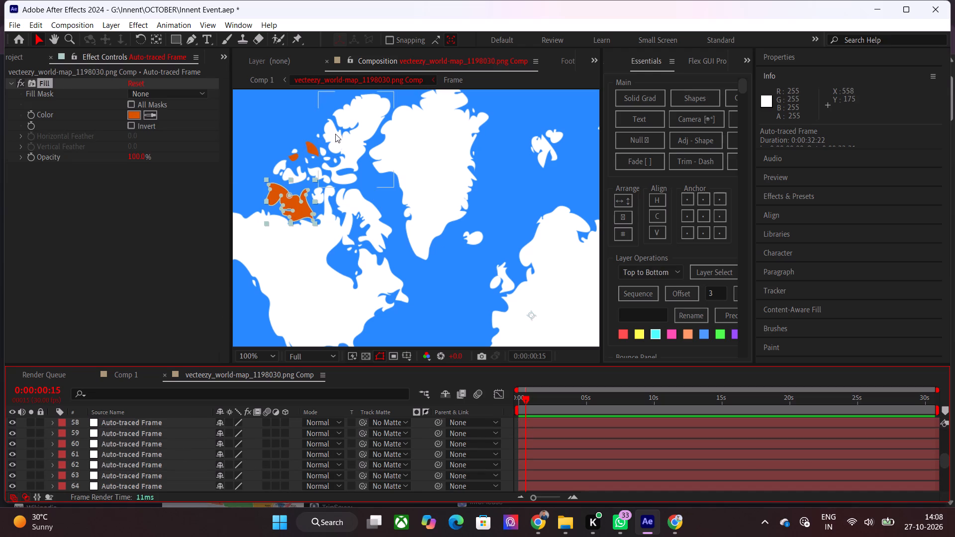
left_click(345, 142)
scroll(172, 454, "up", 9)
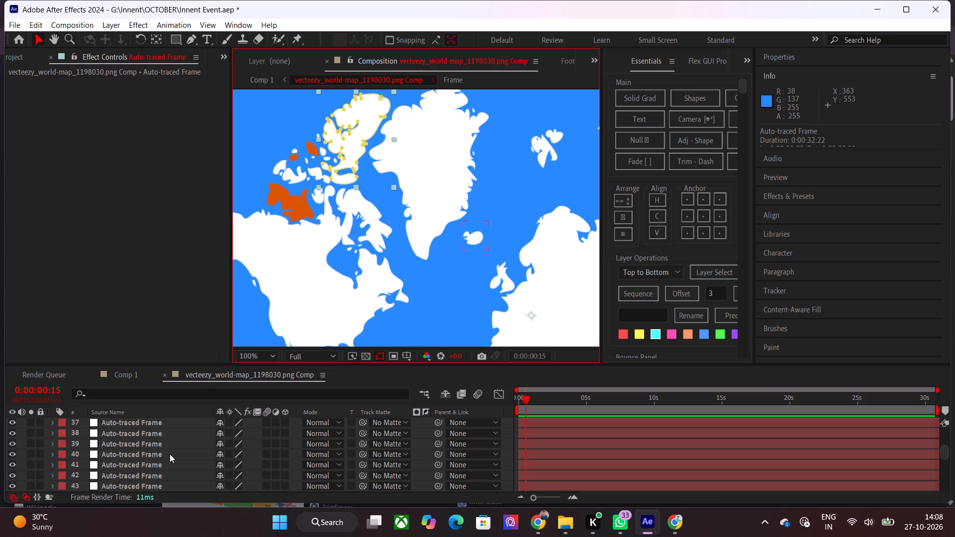
scroll(170, 454, "up", 6)
scroll(170, 454, "down", 2)
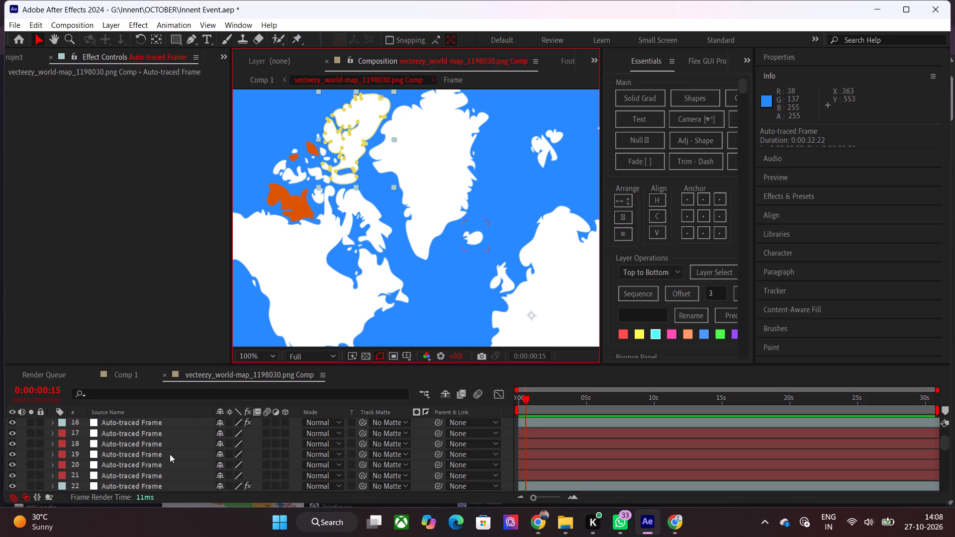
key("ctrl+v")
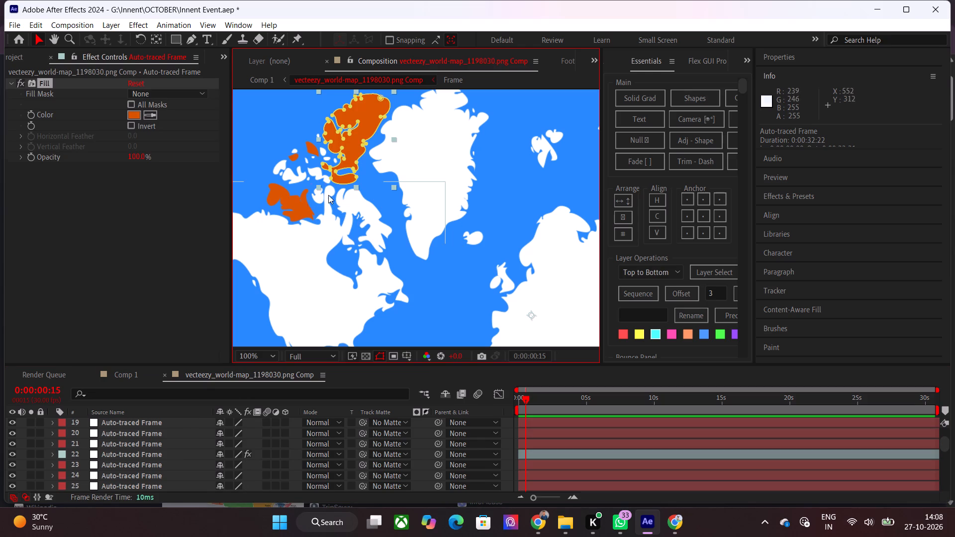
Paste the orange Fill effect onto the three small white islands just west of the large northernmost Arctic island.
left_click(316, 174)
key("ctrl+v")
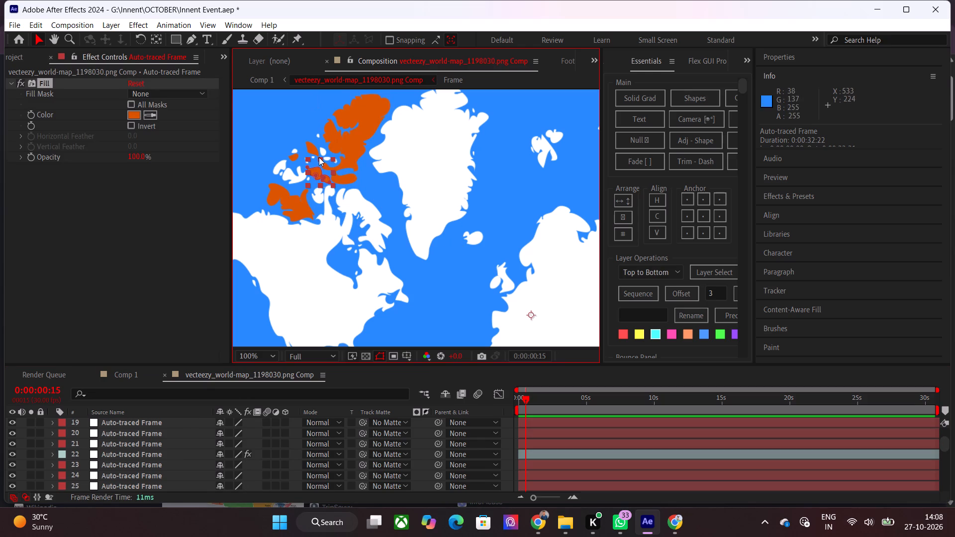
left_click(324, 151)
key("ctrl+v")
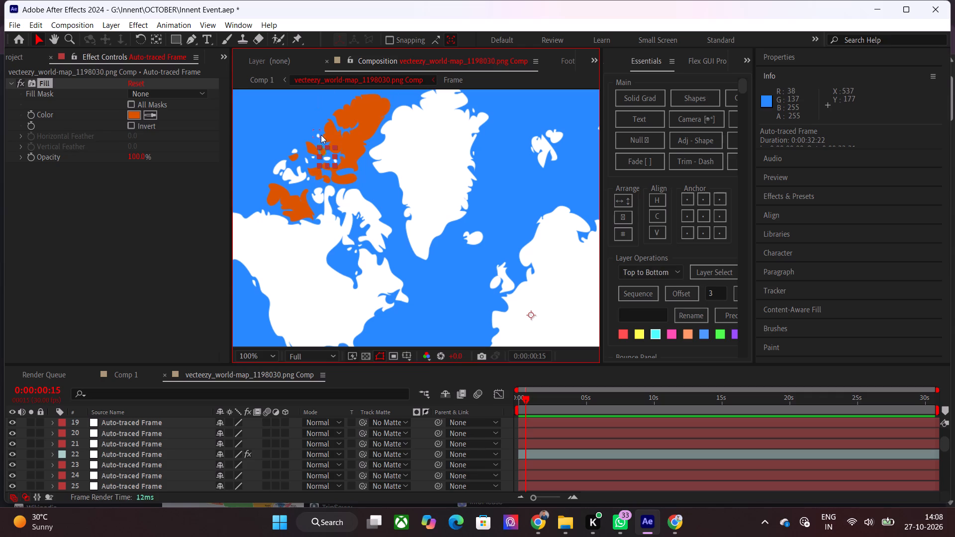
left_click(319, 134)
key("ctrl+v")
Paste the orange Fill effect onto the two neighbouring white islands directly north of the large orange western Arctic island.
left_click(293, 179)
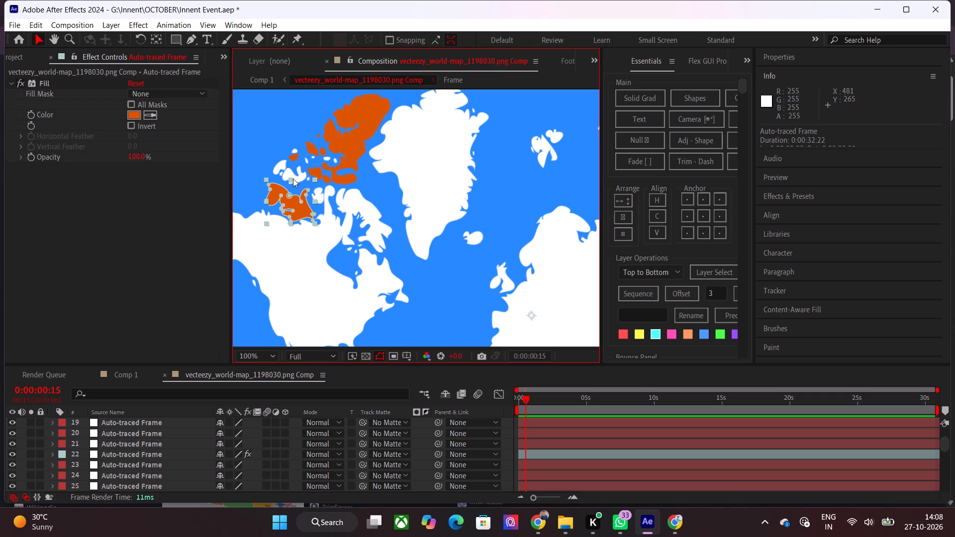
left_click(286, 169)
key("ctrl+v")
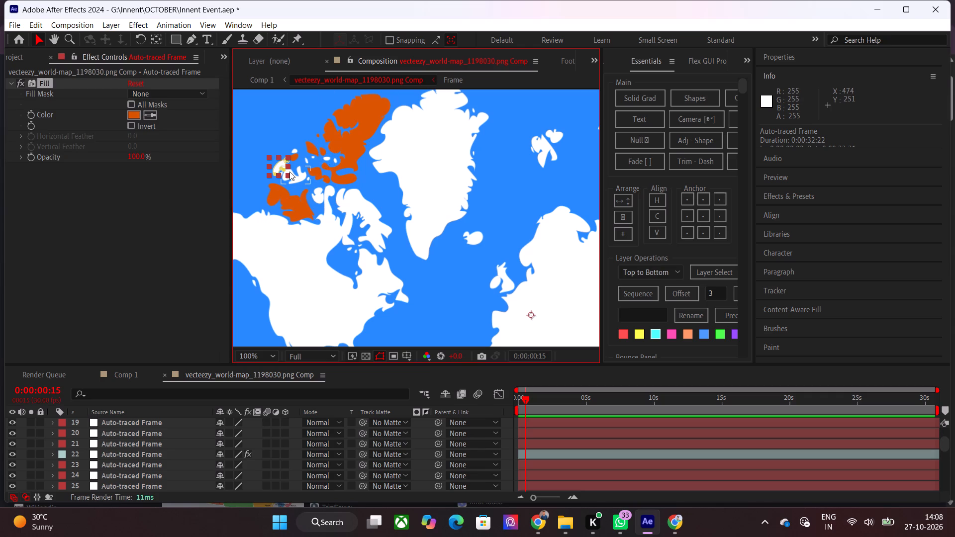
scroll(291, 172, "up", 1, "alt")
left_click(302, 185)
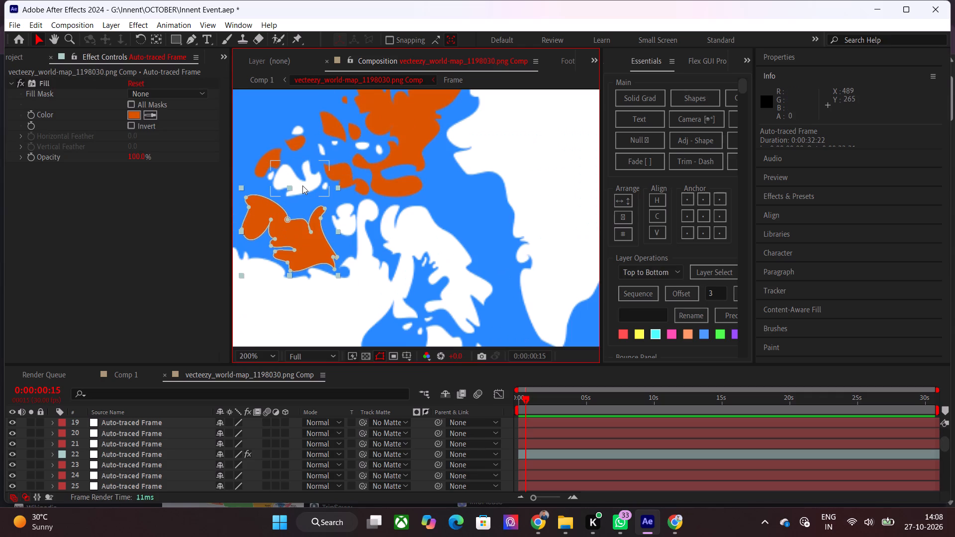
left_click(303, 185)
left_click(305, 181)
key("ctrl+v")
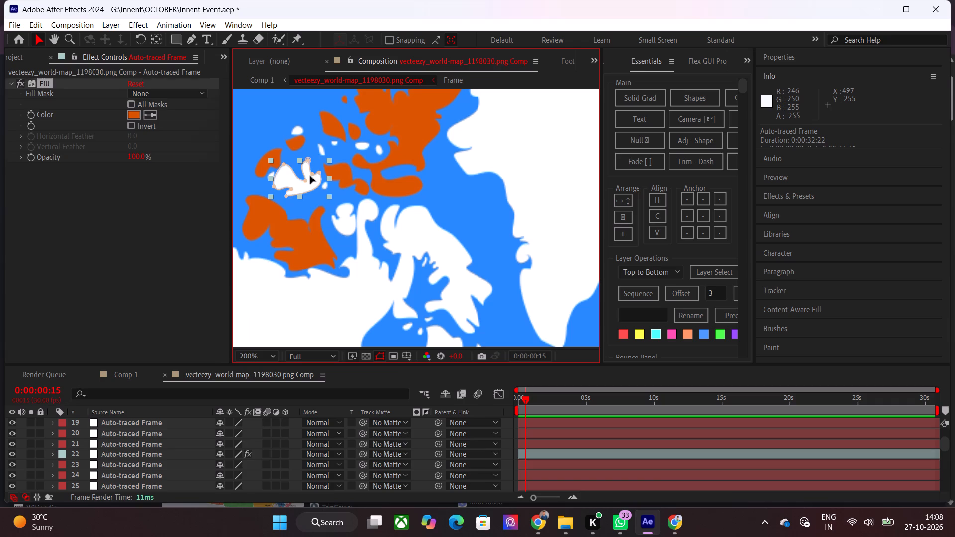
Paste the orange Fill effect onto the narrow sliver-shaped islet on layer 25.
scroll(289, 143, "up", 2, "alt")
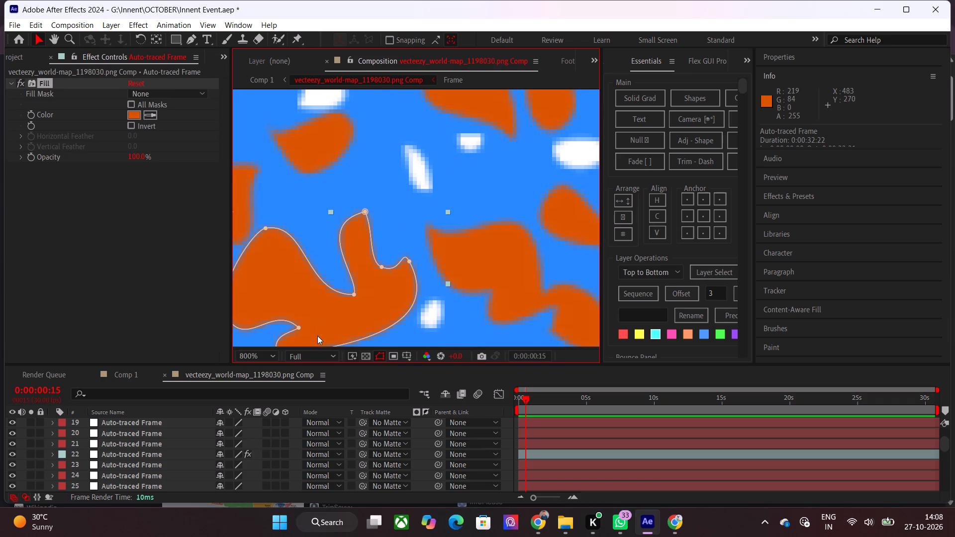
left_click(407, 179)
key("ctrl+v")
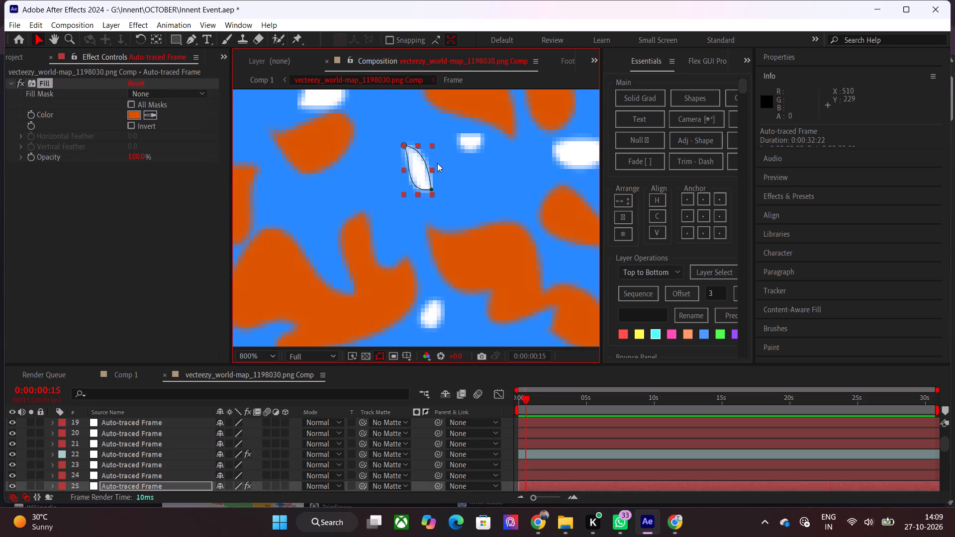
left_click(462, 146)
left_click(472, 151)
left_click(467, 172)
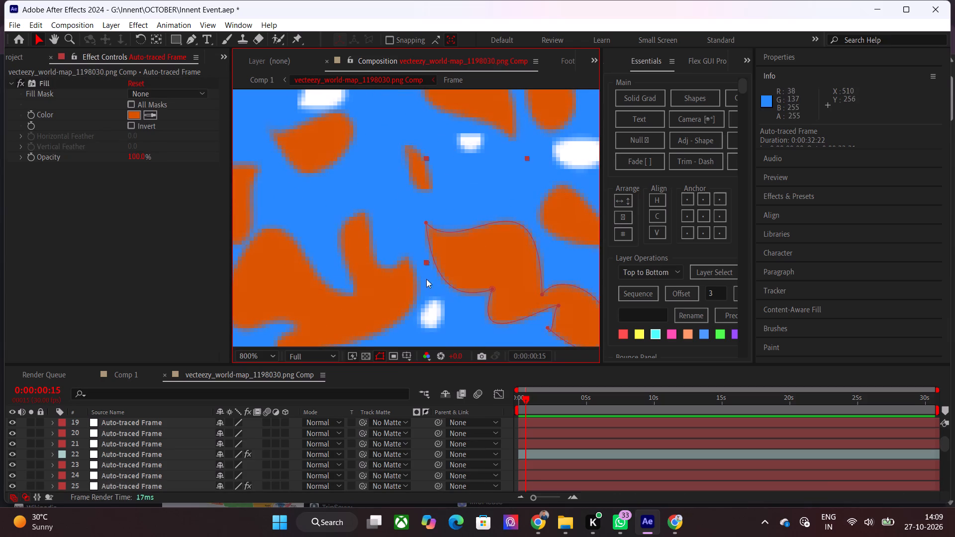
left_click(428, 317)
Paste the orange Fill effect onto the northwestern round islet on layer 19 and the tiny islet between the two southern orange islands.
scroll(379, 222, "down", 1)
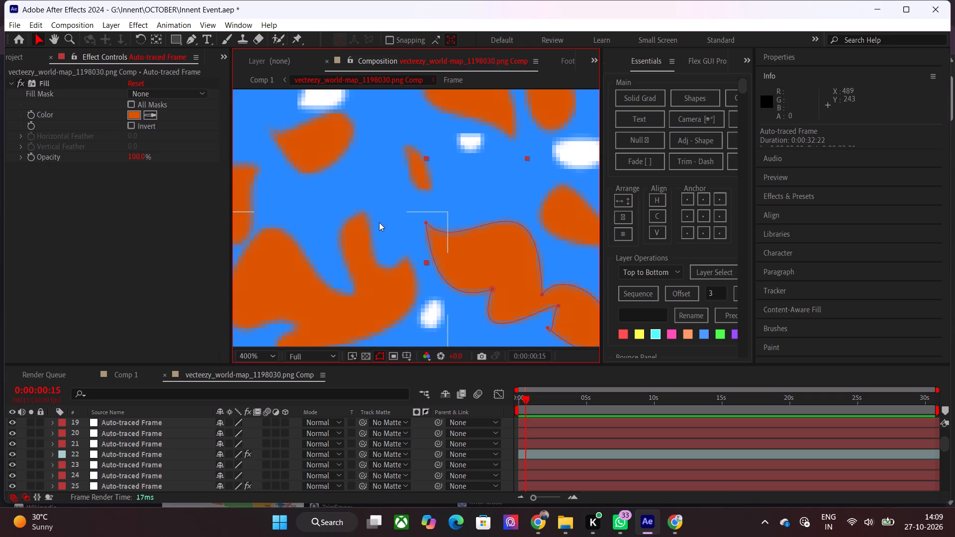
left_click(368, 153)
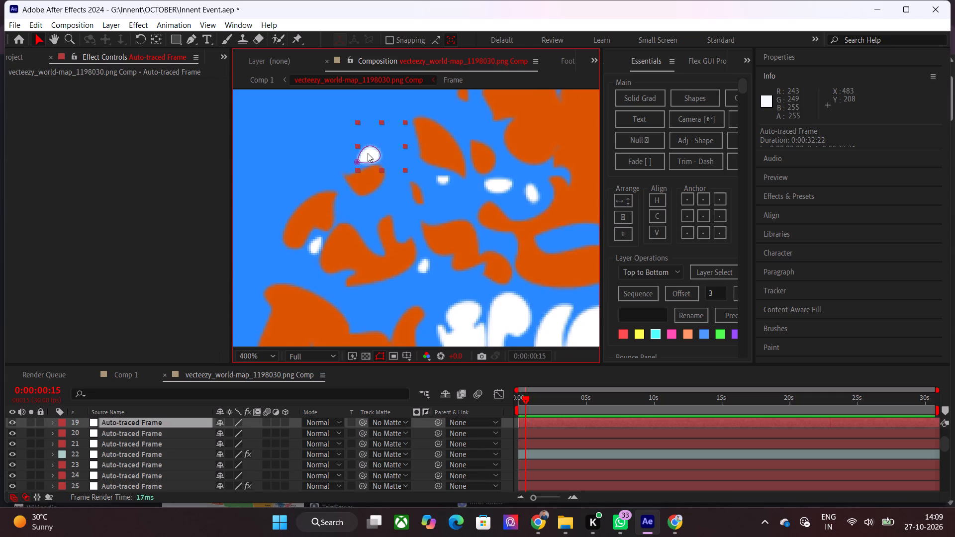
key("ctrl+v")
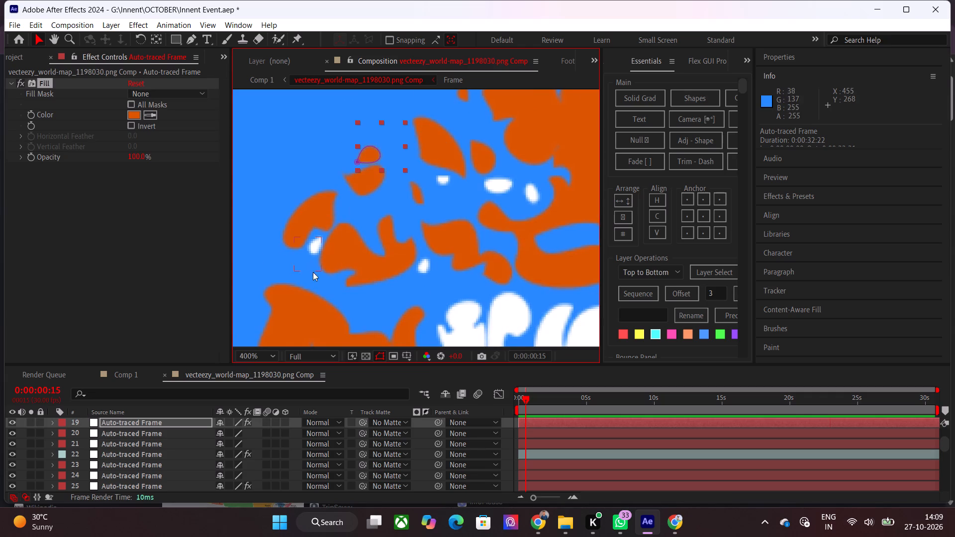
left_click(425, 268)
key("ctrl+v")
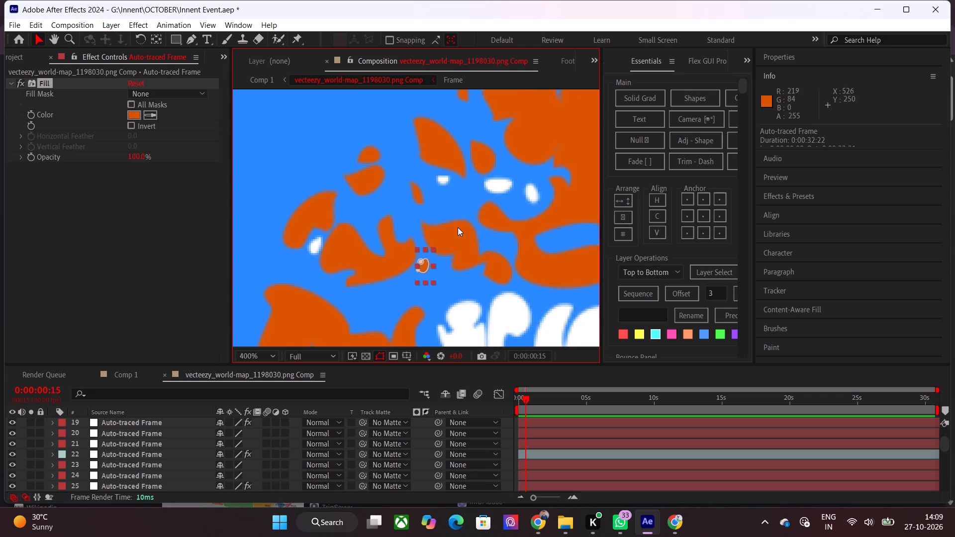
Paste the orange Fill effect onto the tiny Arctic islet on layer 23.
left_click(499, 186)
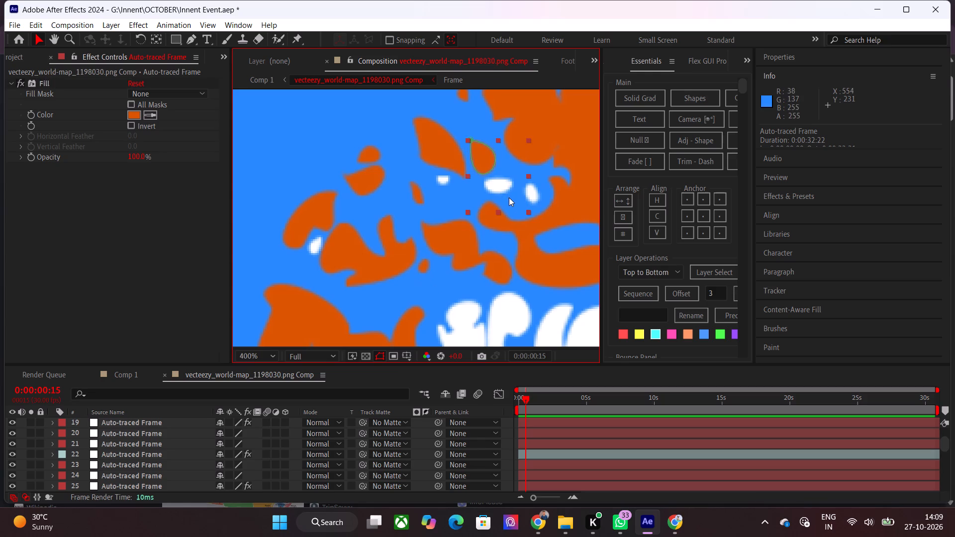
left_click(509, 197)
left_click(503, 241)
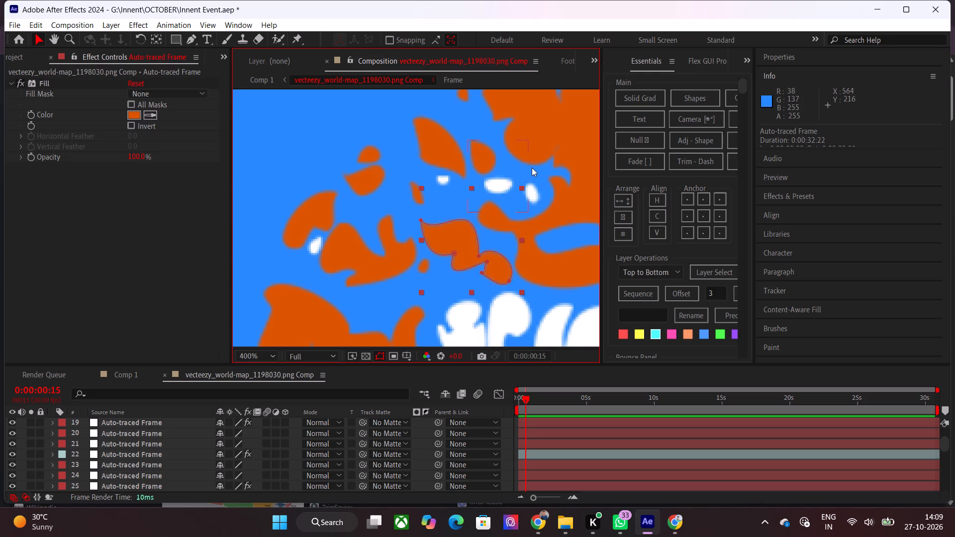
left_click(554, 135)
left_click(507, 189)
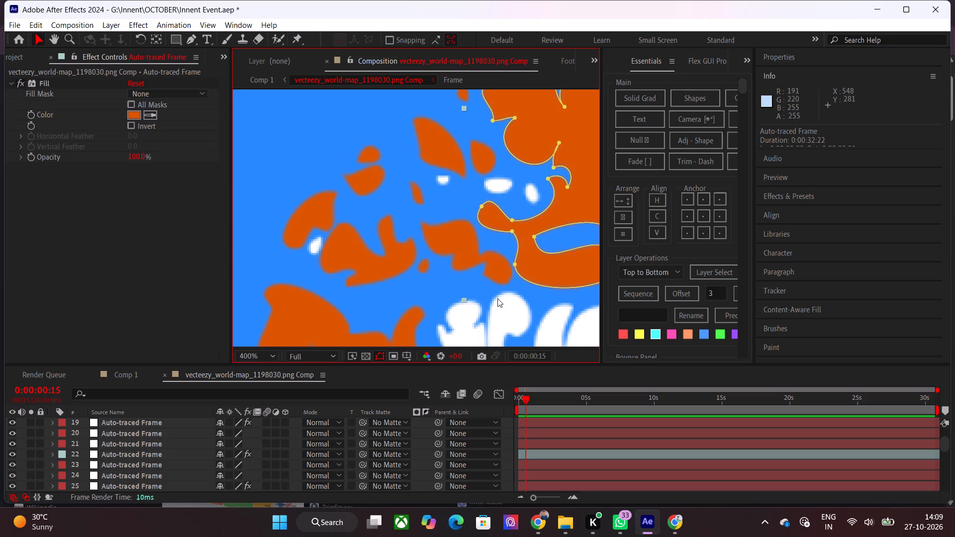
left_click(497, 298)
left_click(536, 198)
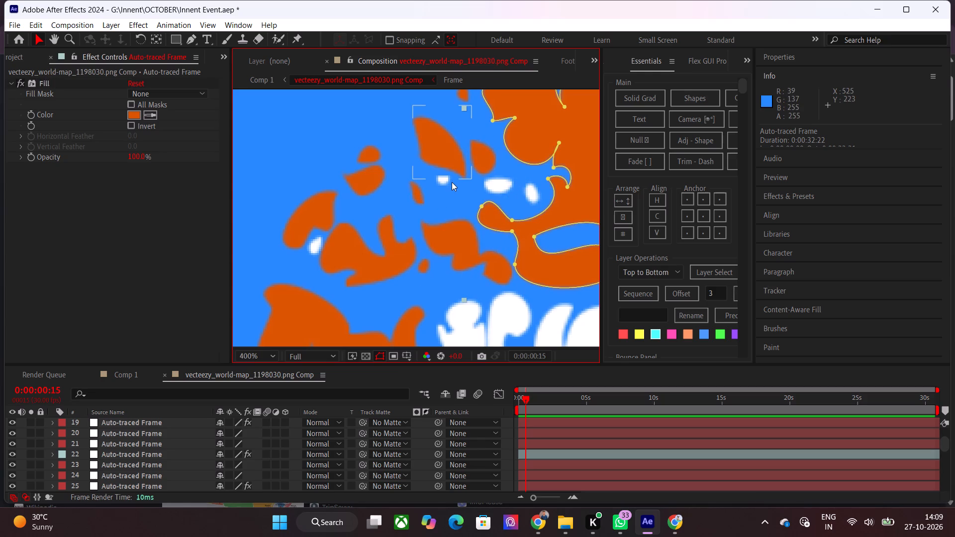
left_click(443, 188)
key("ctrl+v")
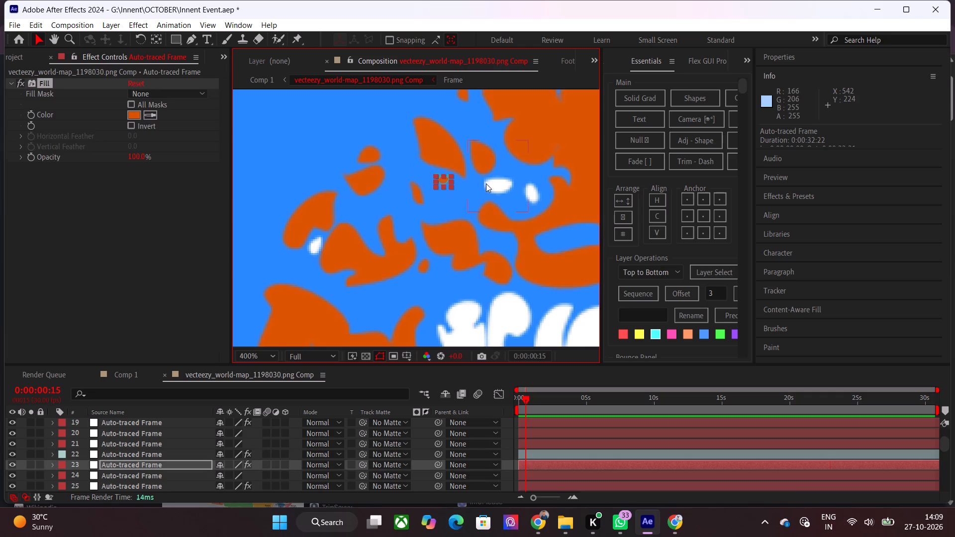
Paste the orange Fill effect onto the oval white islet on layer 24.
left_click(505, 190)
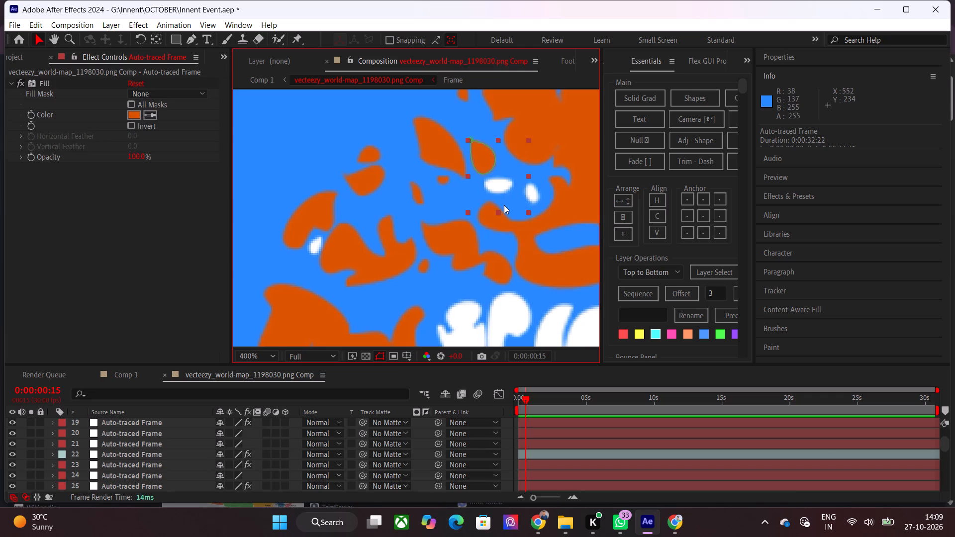
left_click(474, 261)
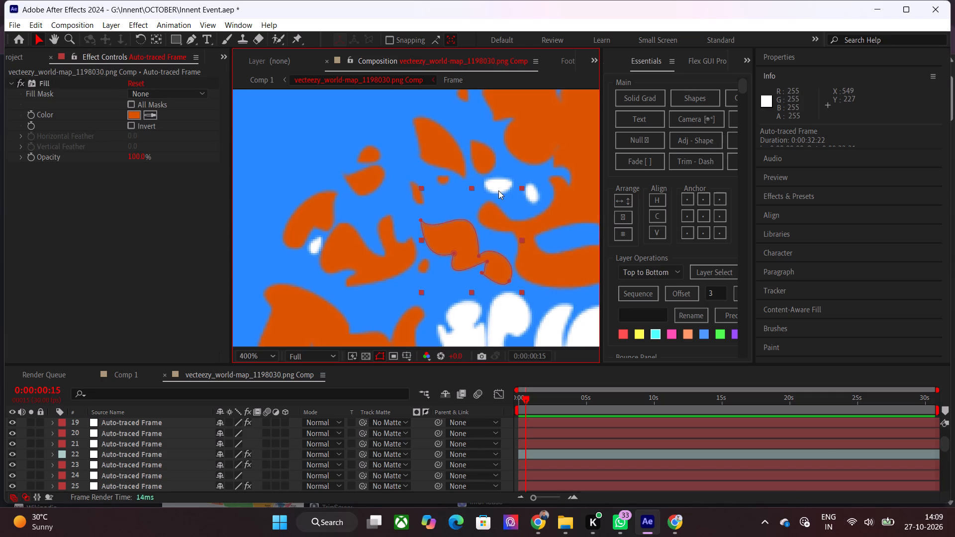
scroll(165, 436, "down", 1)
left_click(165, 436)
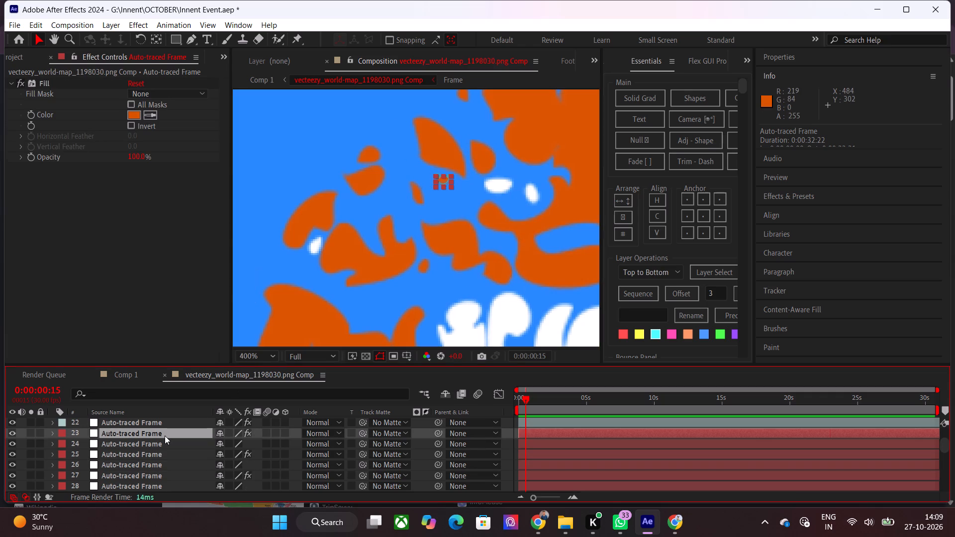
left_click(159, 444)
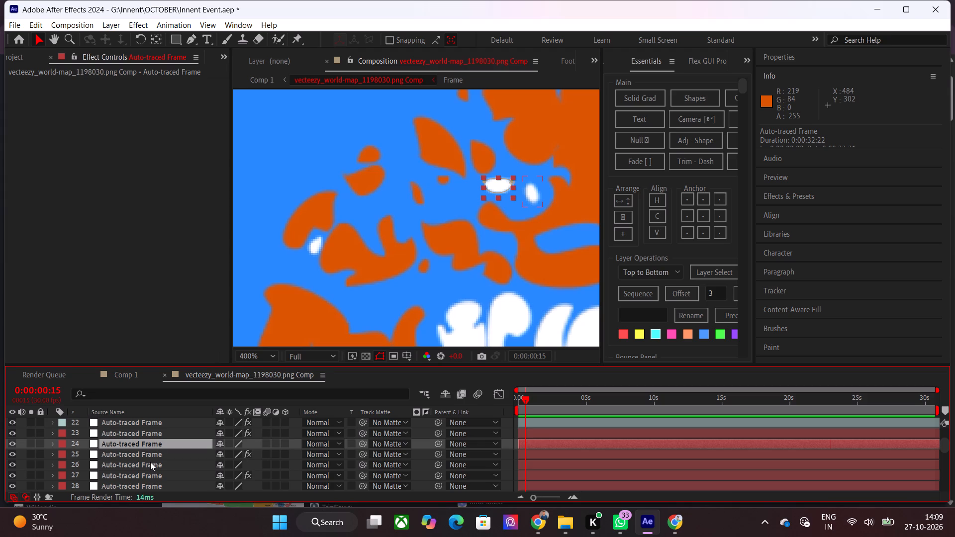
key("ctrl+v")
Paste the orange Fill effect onto the small white islet on layer 26, beside the large northernmost island.
left_click(144, 453)
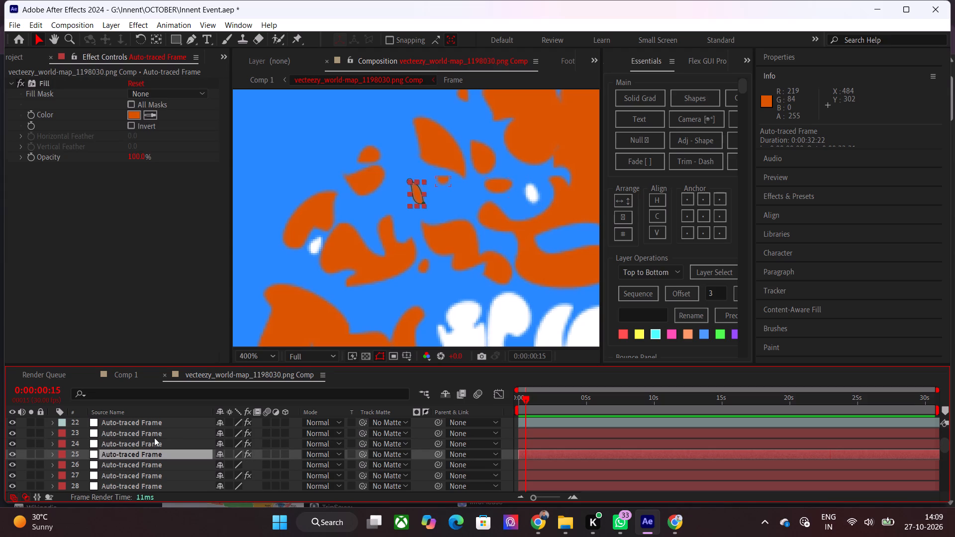
left_click(162, 434)
left_click(173, 423)
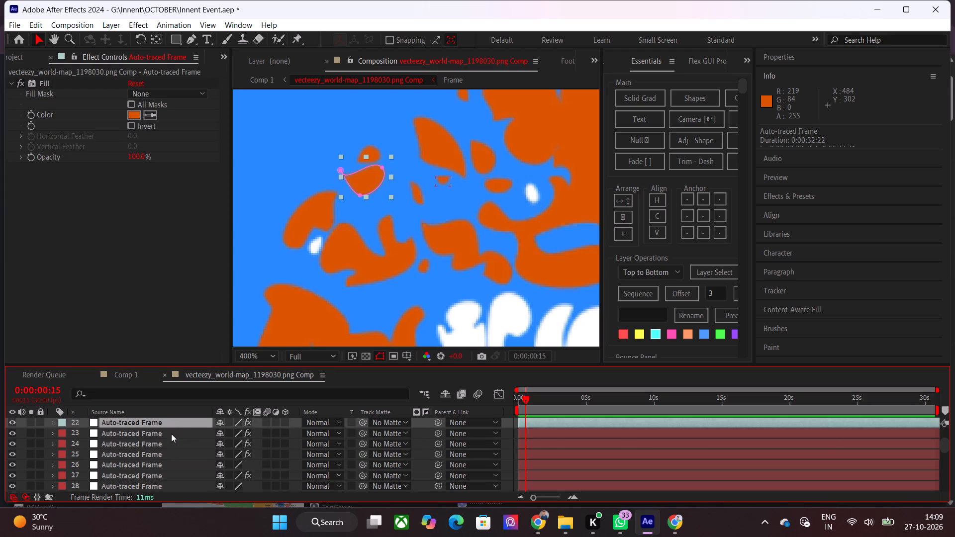
left_click(155, 463)
key("ctrl+v")
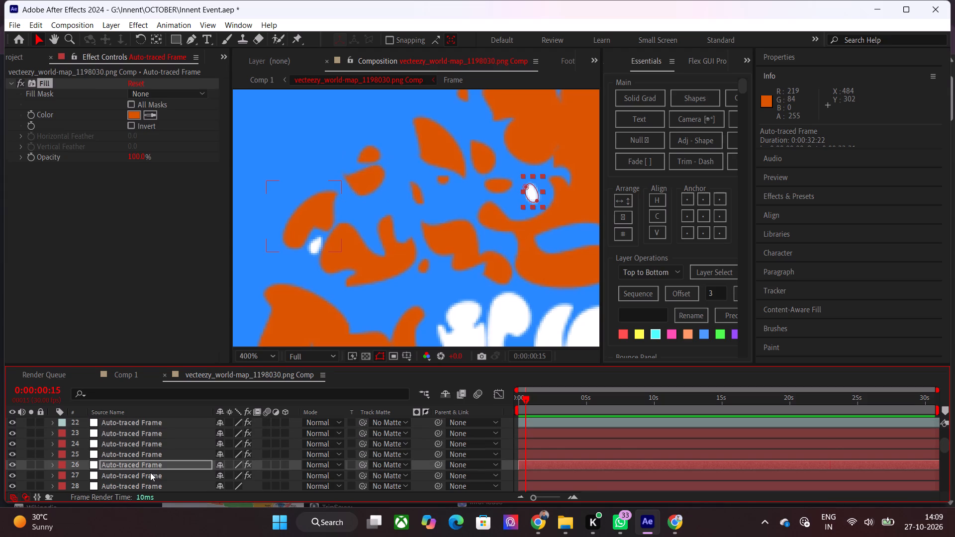
Paste the orange Fill effect onto the remaining white western islet on layer 29.
left_click(154, 477)
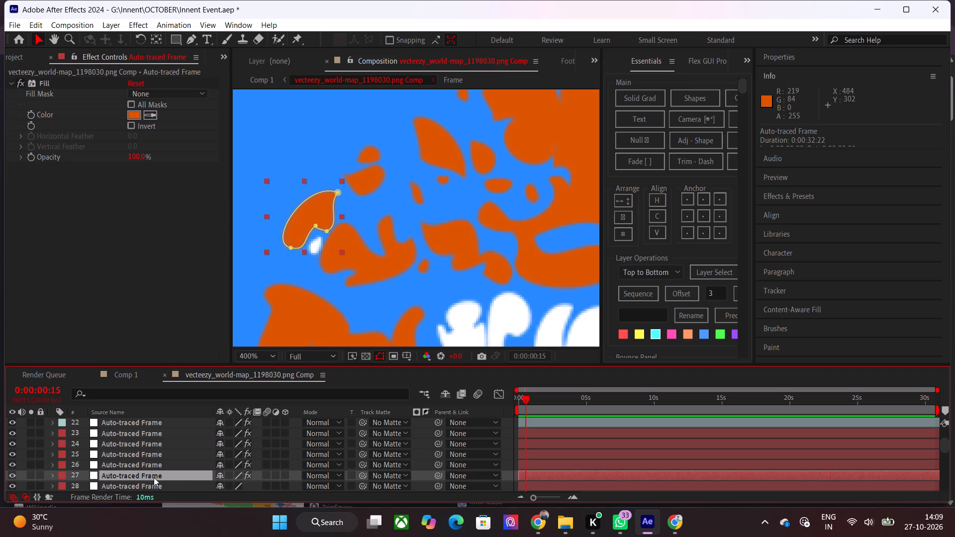
scroll(154, 477, "down", 1)
left_click(154, 457)
left_click(148, 467)
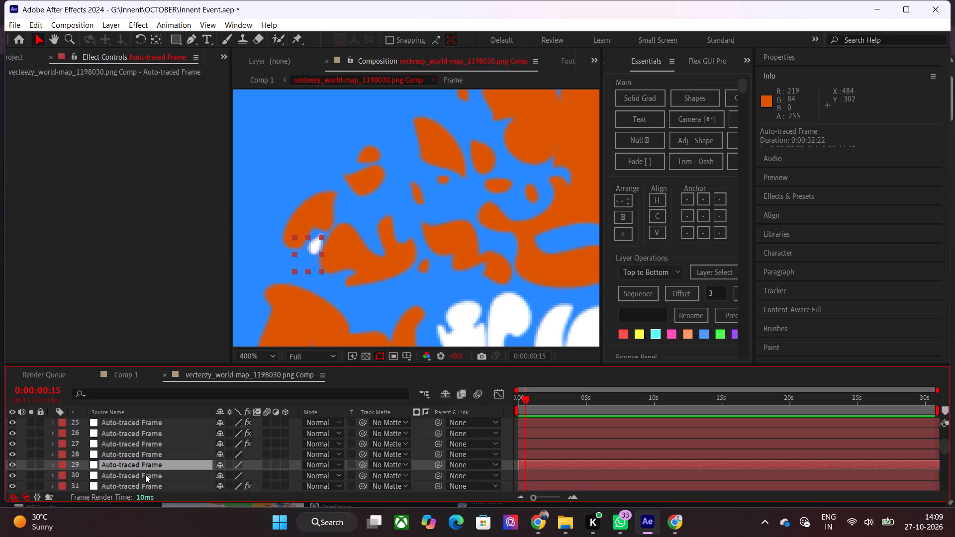
key("ctrl+v")
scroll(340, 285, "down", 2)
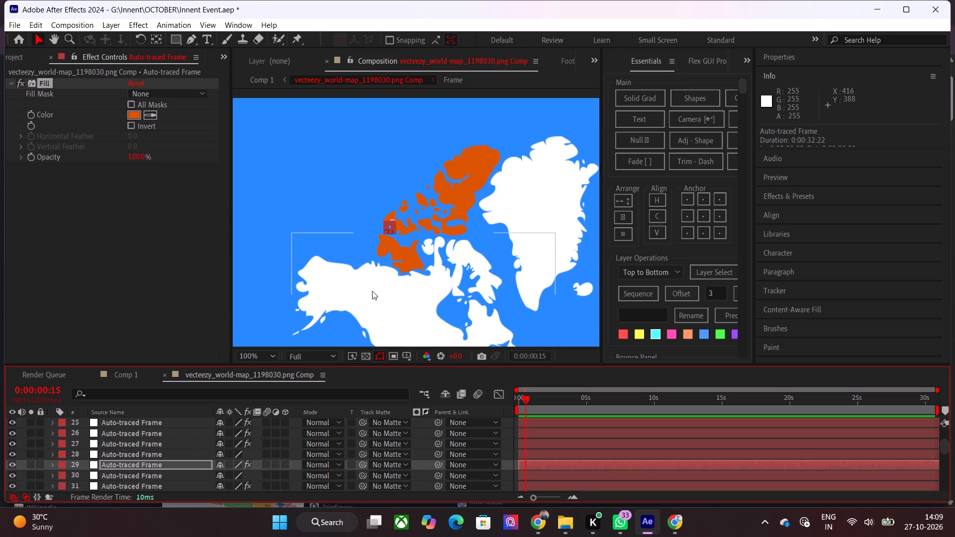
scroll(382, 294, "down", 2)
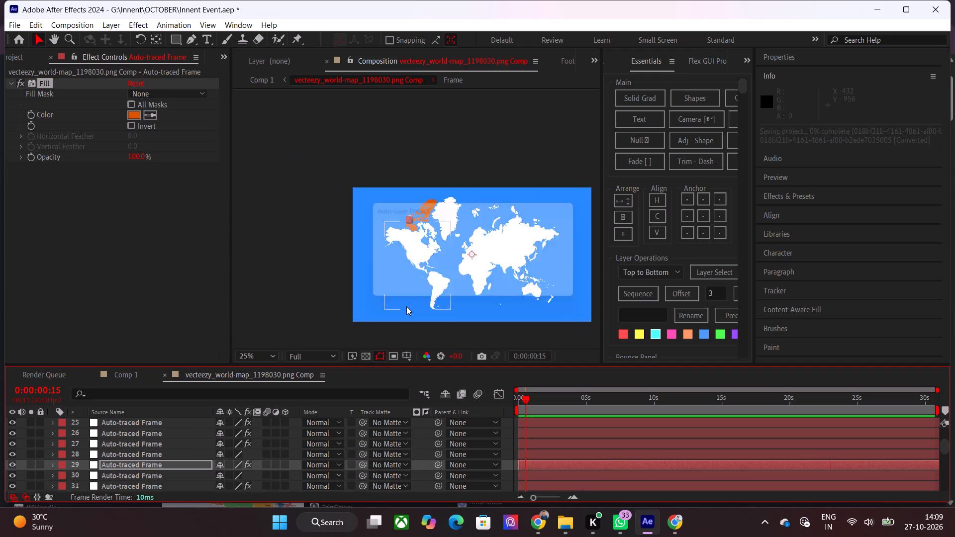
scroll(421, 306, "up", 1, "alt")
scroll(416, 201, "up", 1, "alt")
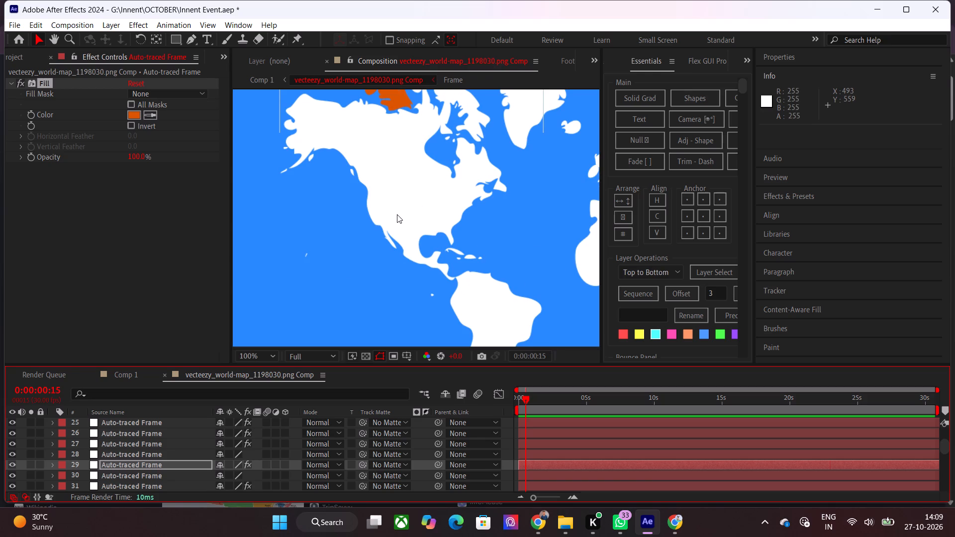
Select the white Americas layer and pick its mask vertex where Panama joins South America with the Pen tool.
left_click(397, 214)
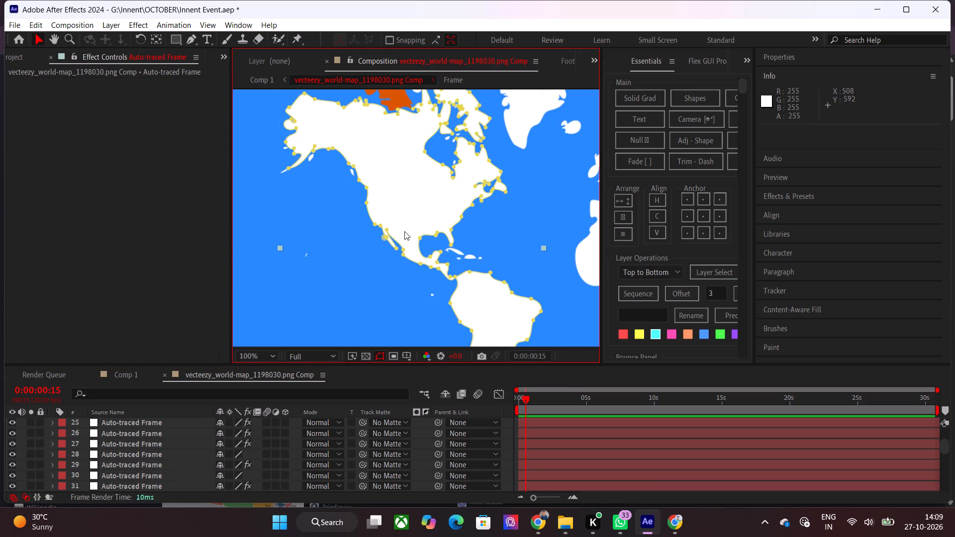
left_click(191, 43)
scroll(369, 215, "up", 2, "alt")
scroll(447, 275, "down", 2, "alt")
scroll(487, 303, "up", 1, "alt")
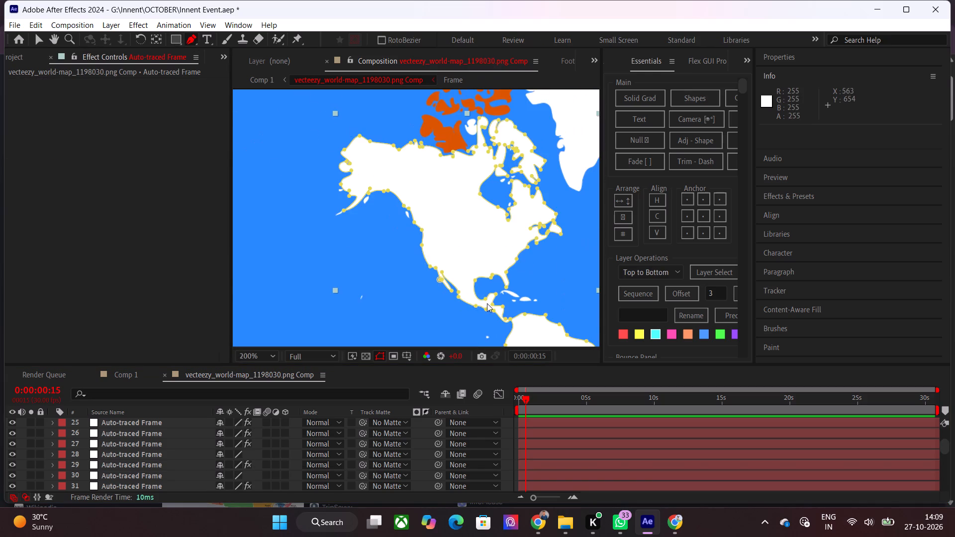
scroll(487, 303, "up", 1, "alt")
scroll(498, 320, "down", 2, "alt")
scroll(522, 329, "up", 1, "alt")
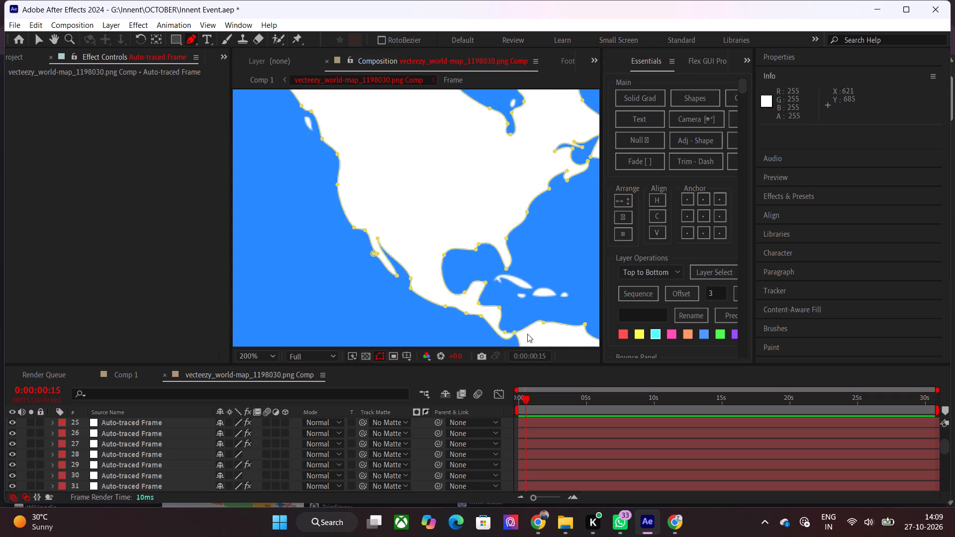
scroll(529, 336, "up", 2, "alt")
scroll(477, 330, "up", 1, "alt")
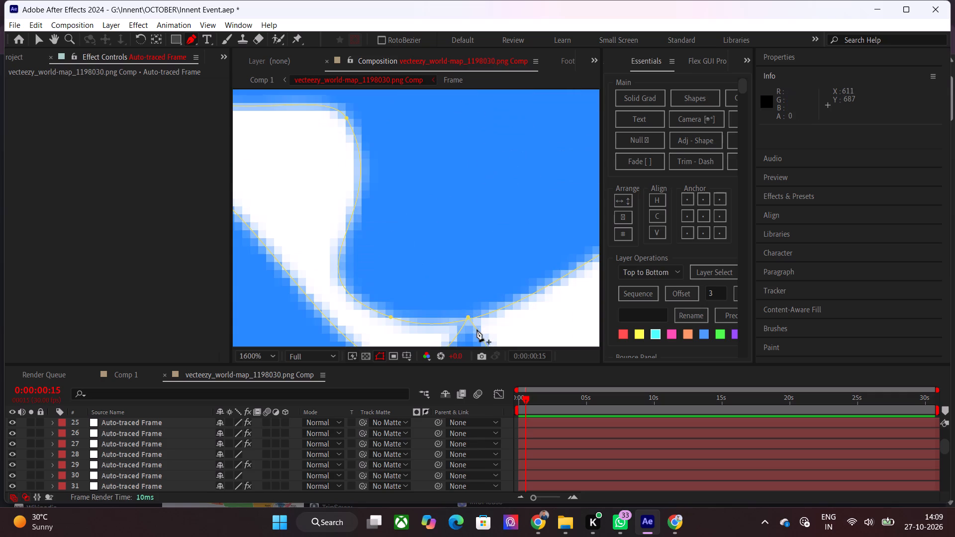
scroll(474, 323, "up", 2, "alt")
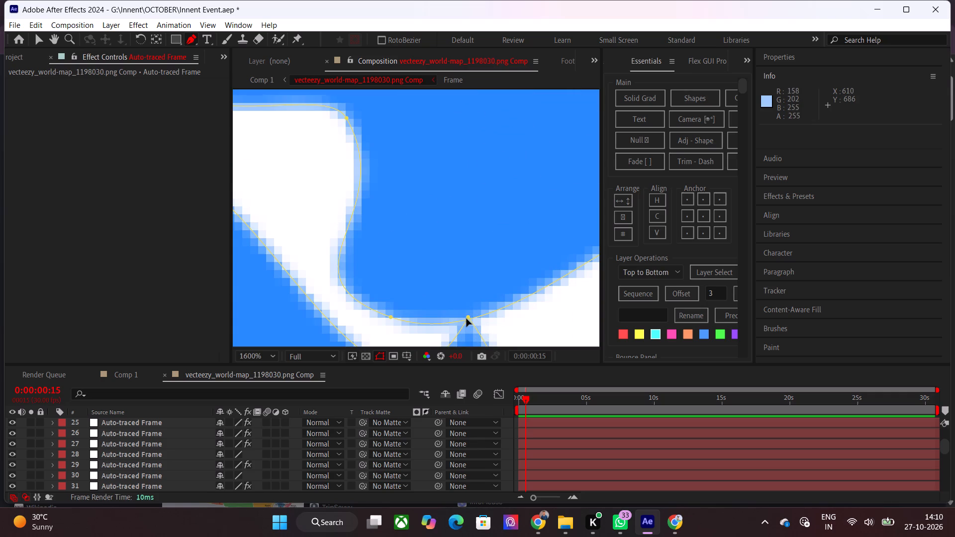
left_click(467, 319)
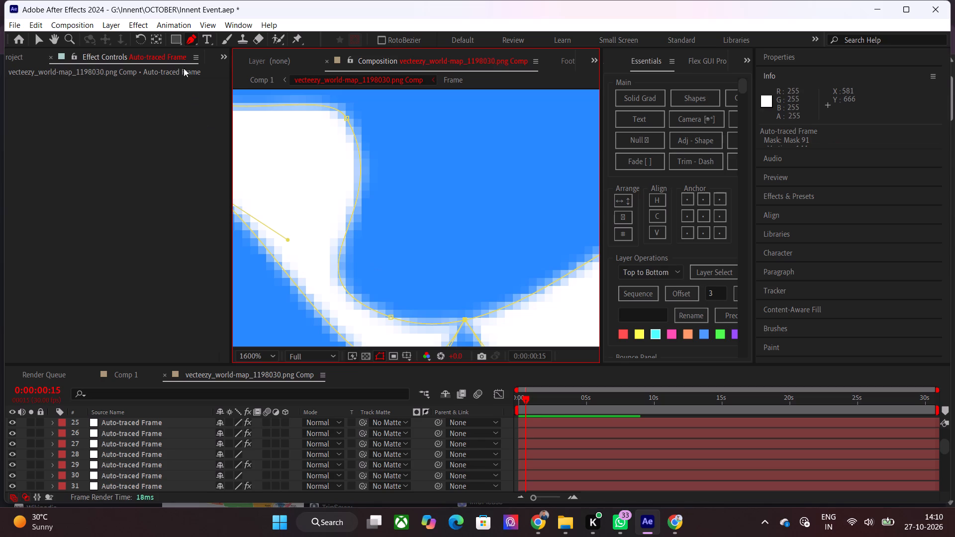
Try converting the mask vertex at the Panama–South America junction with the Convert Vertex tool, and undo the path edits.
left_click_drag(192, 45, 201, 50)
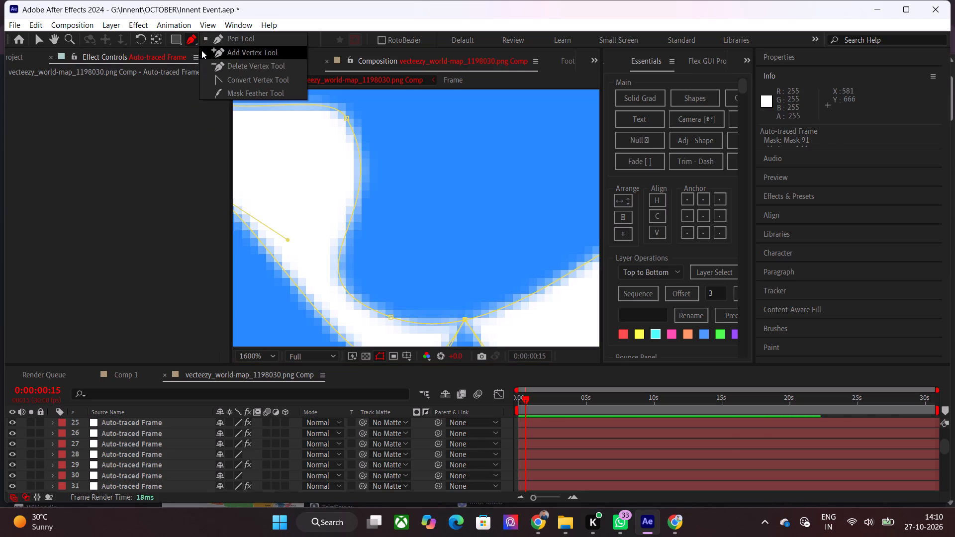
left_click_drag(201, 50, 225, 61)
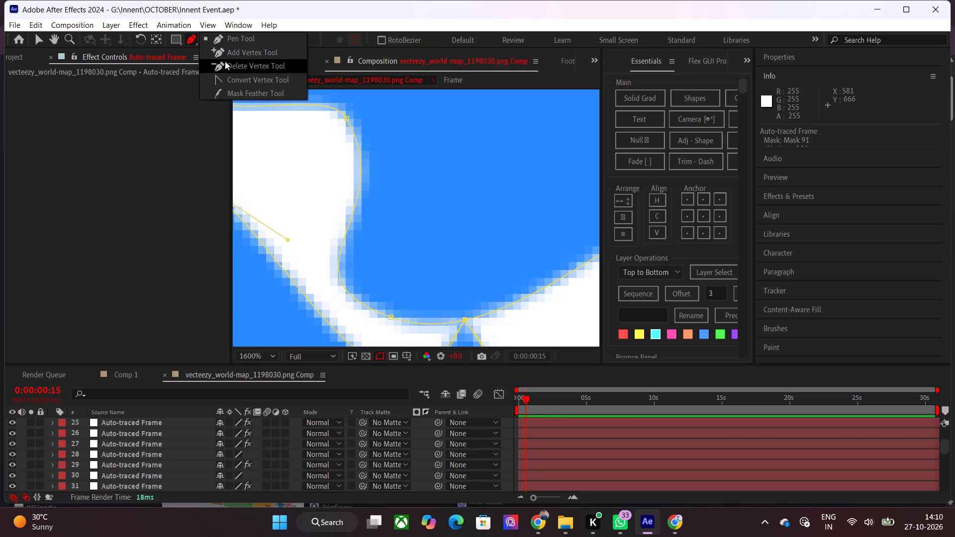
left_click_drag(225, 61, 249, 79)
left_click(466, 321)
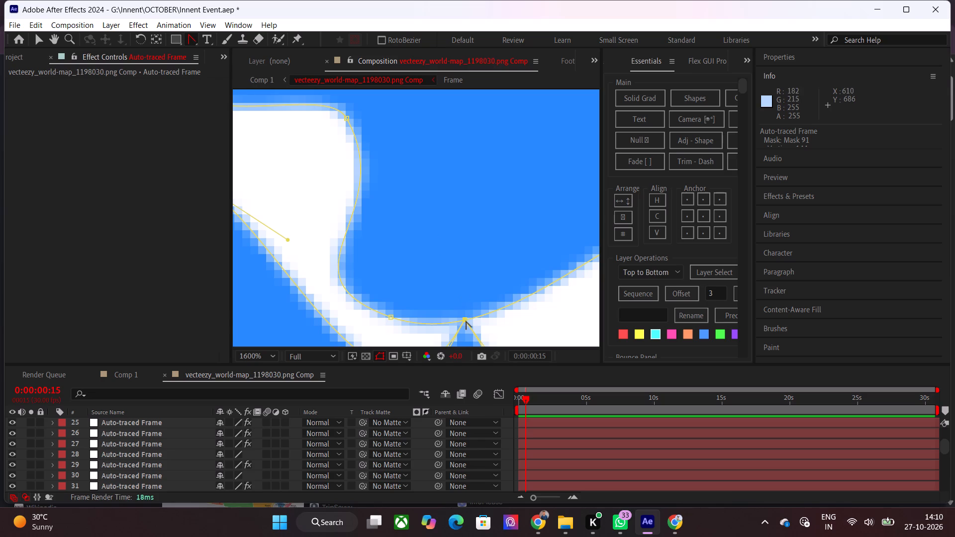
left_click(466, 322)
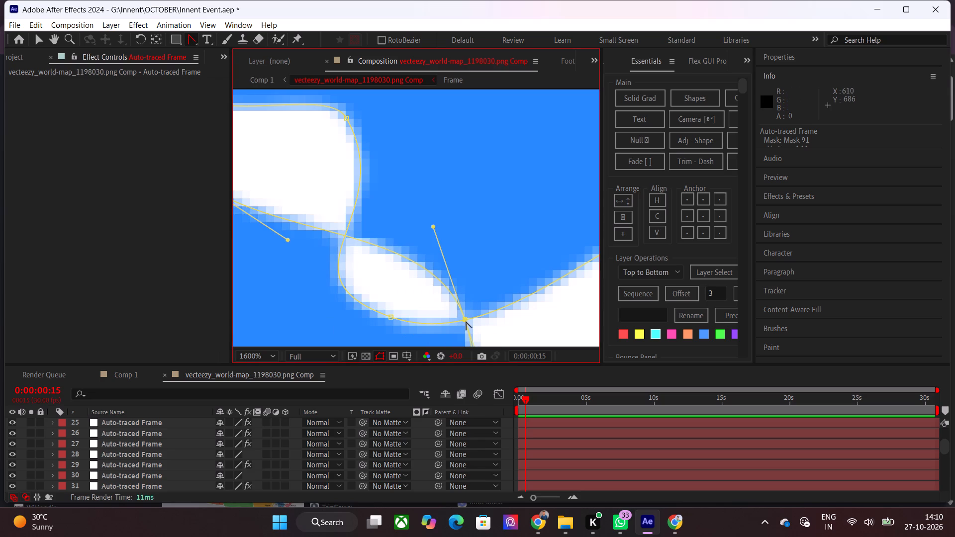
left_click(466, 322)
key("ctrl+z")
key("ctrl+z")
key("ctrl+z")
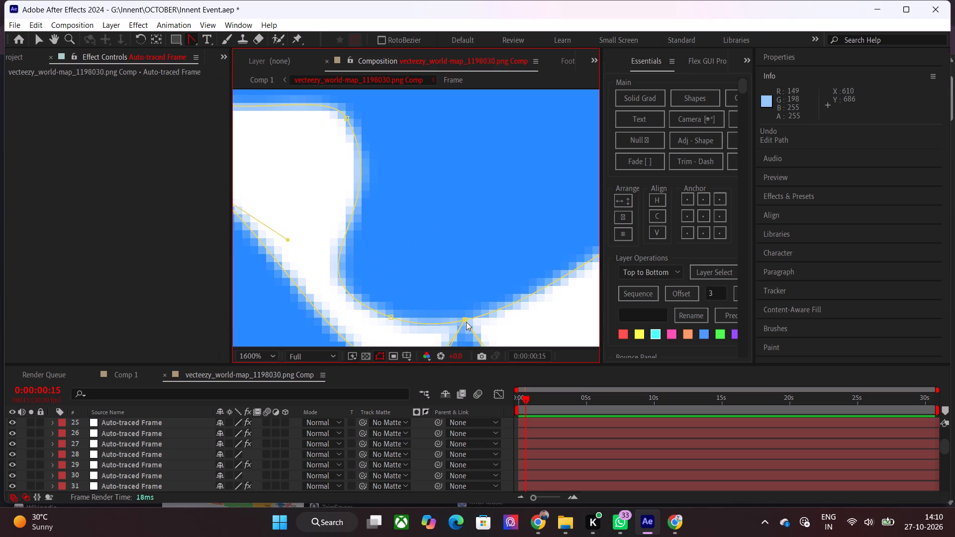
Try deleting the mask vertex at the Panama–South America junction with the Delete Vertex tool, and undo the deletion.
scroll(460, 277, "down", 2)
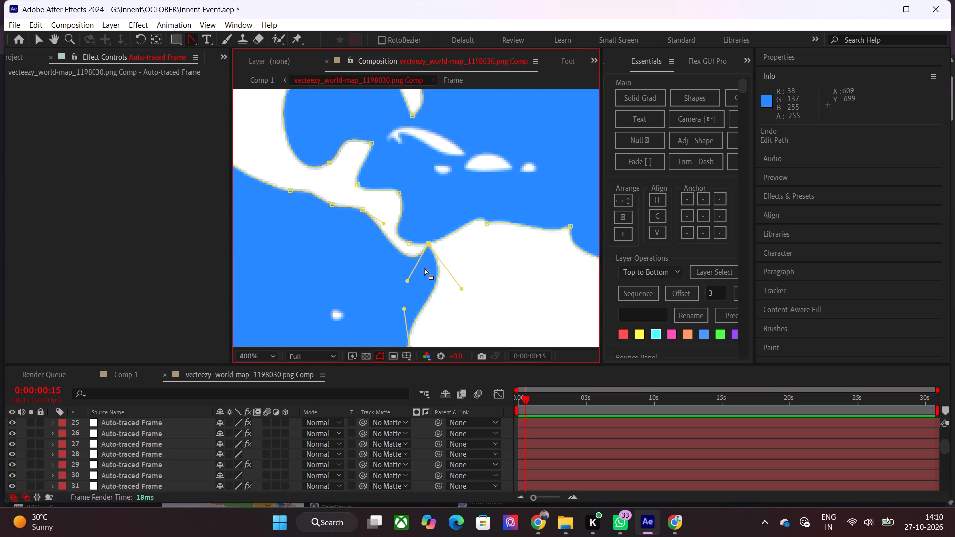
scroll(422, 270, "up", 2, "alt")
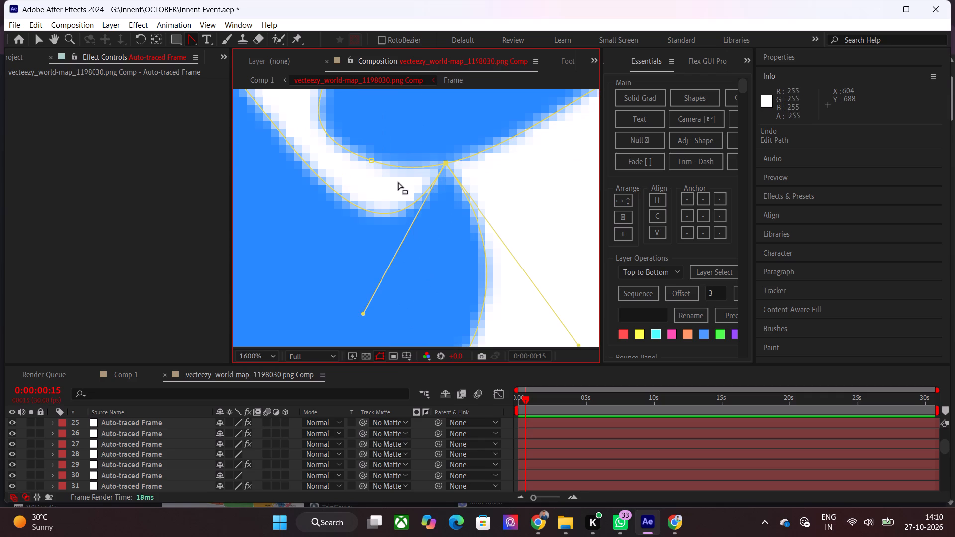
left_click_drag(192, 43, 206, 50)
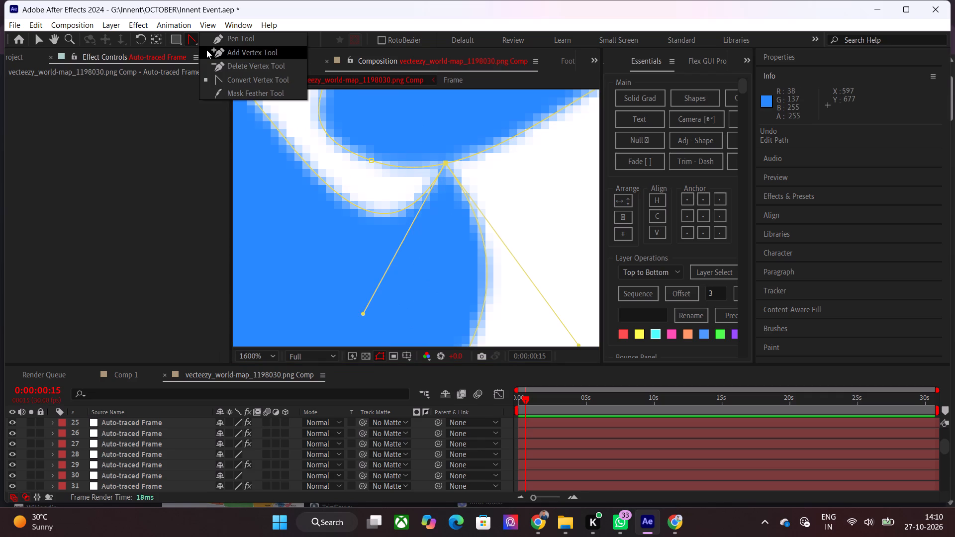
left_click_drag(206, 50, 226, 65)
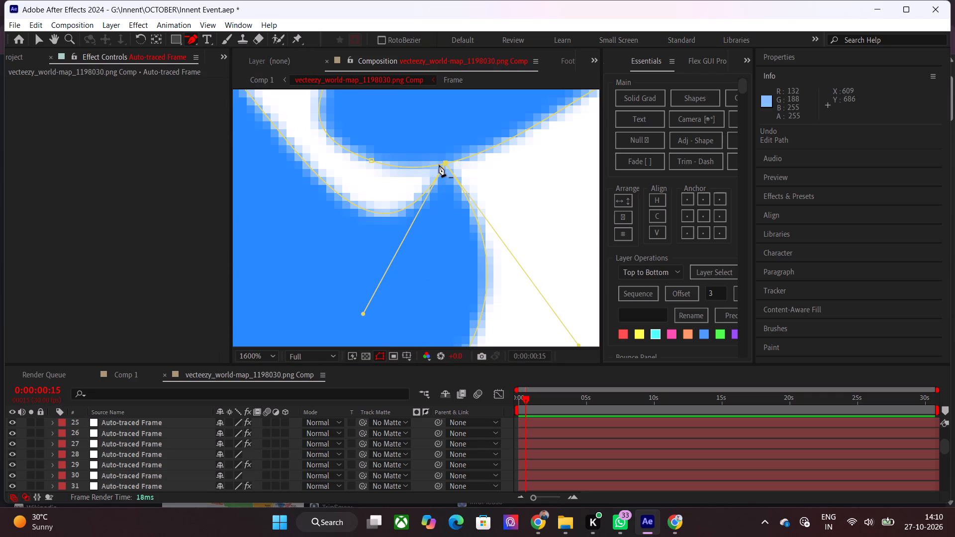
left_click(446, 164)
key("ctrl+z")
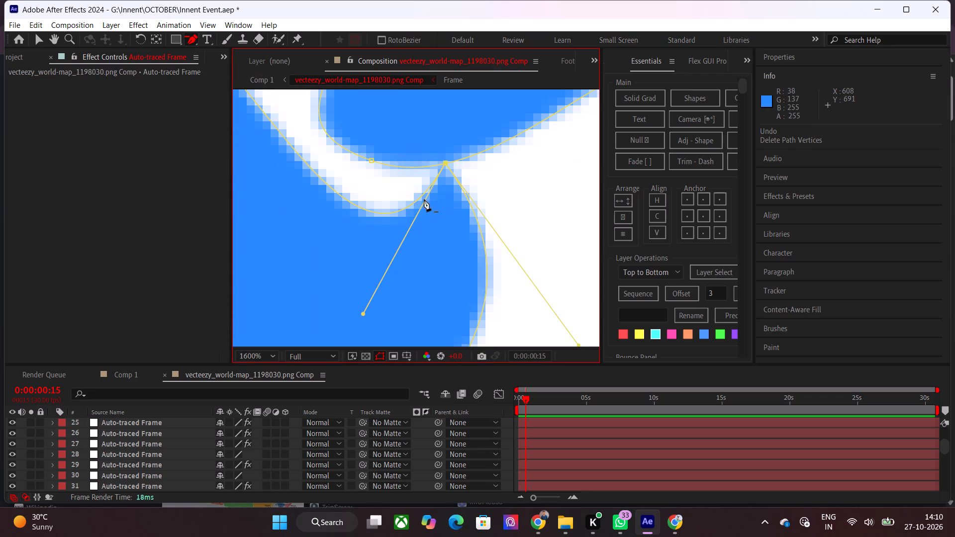
Add a vertex on the Panama isthmus's southern edge, shift it slightly inward, and add another on the northern edge beside the junction.
left_click_drag(206, 41, 199, 41)
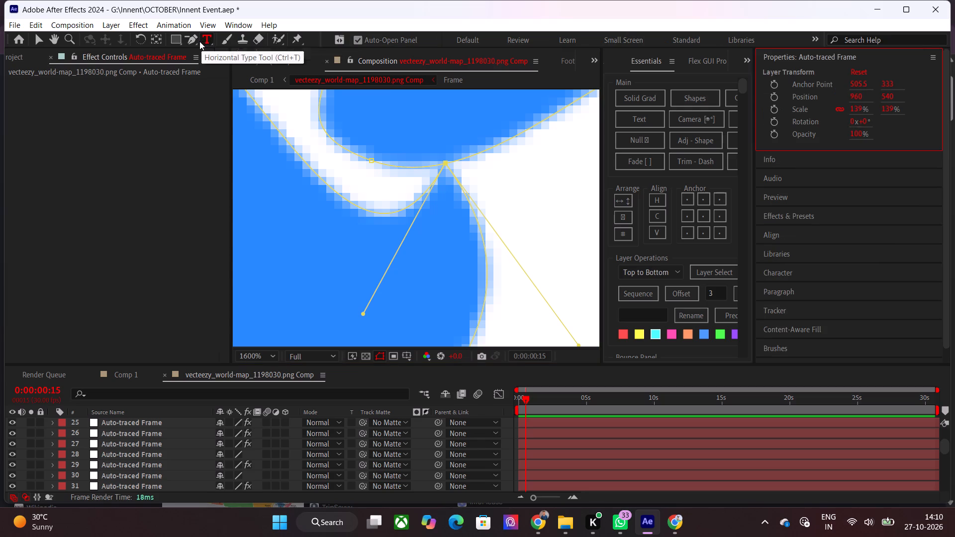
left_click(199, 41)
left_click_drag(195, 41, 229, 47)
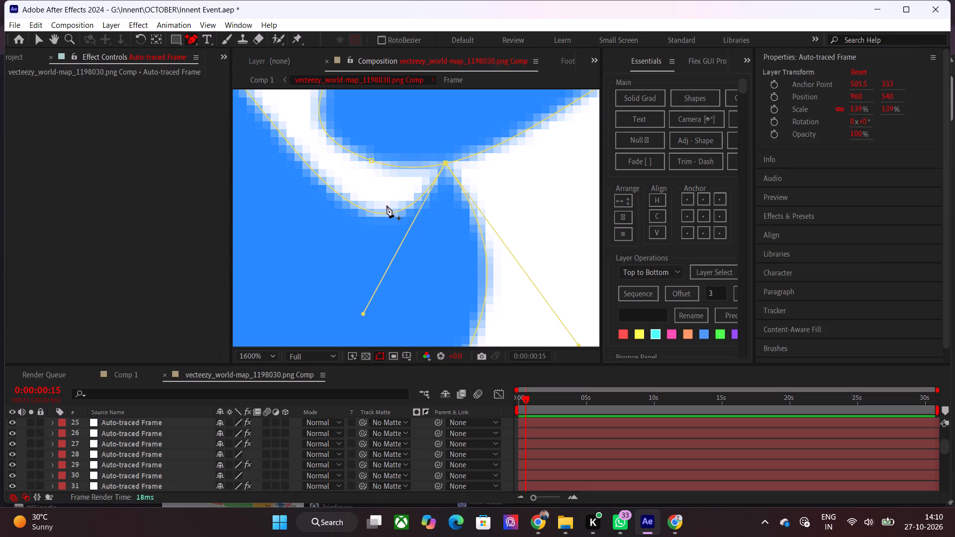
left_click(393, 211)
left_click_drag(393, 213, 395, 200)
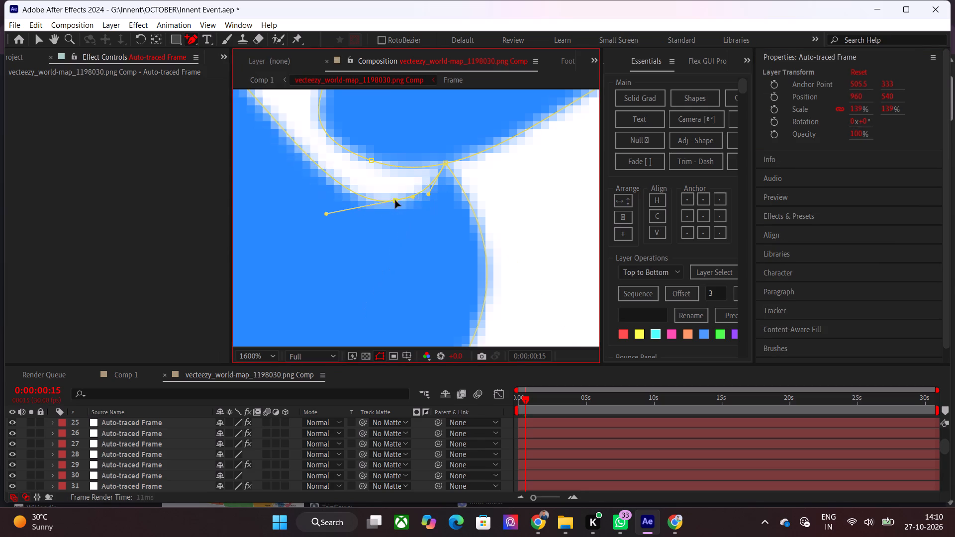
left_click_drag(395, 200, 403, 190)
left_click(429, 166)
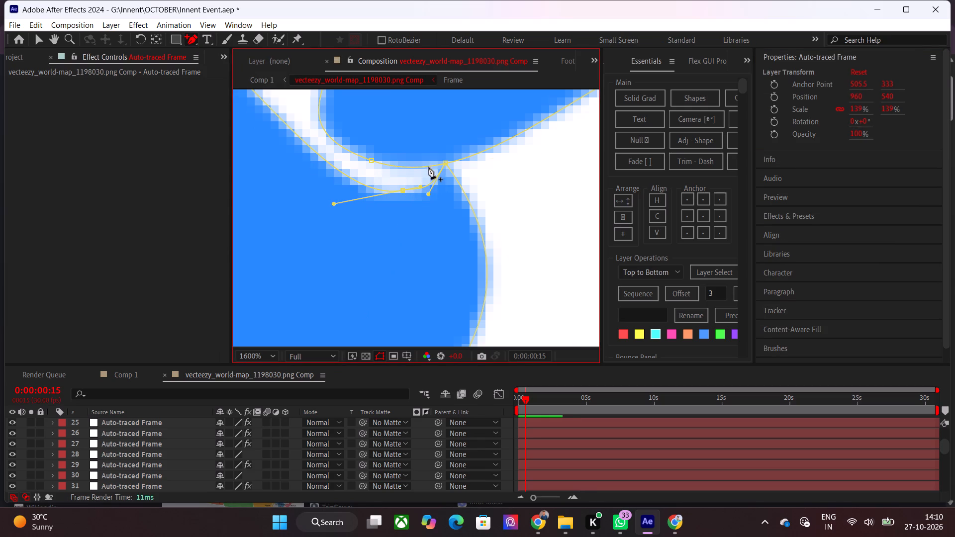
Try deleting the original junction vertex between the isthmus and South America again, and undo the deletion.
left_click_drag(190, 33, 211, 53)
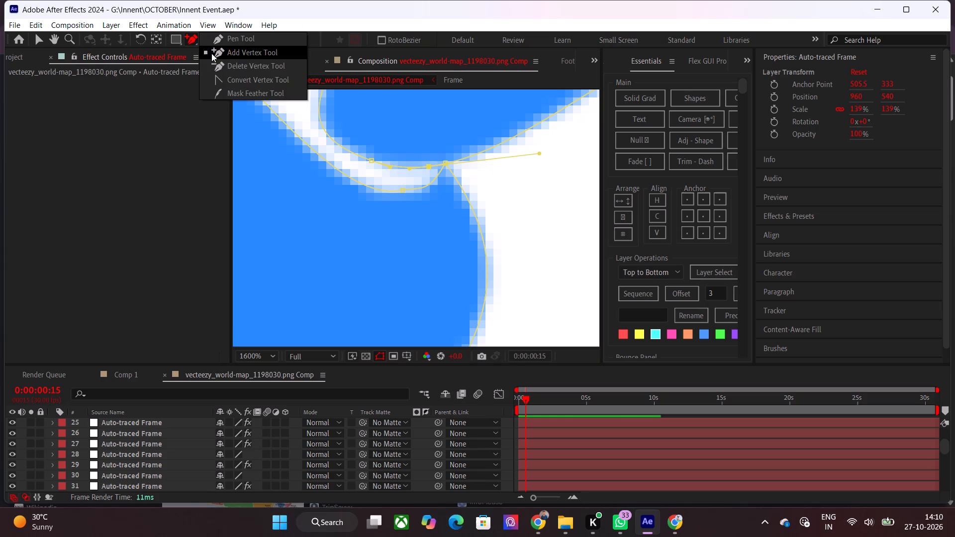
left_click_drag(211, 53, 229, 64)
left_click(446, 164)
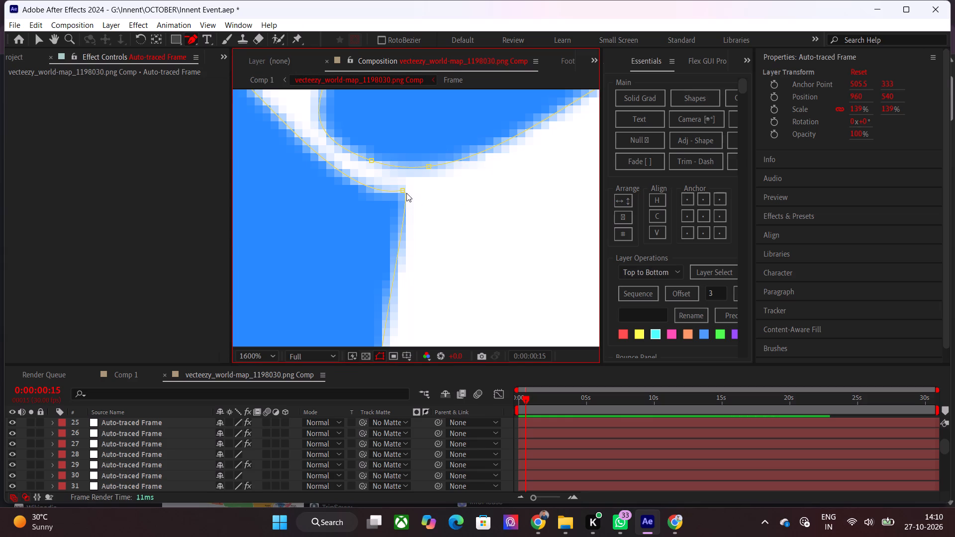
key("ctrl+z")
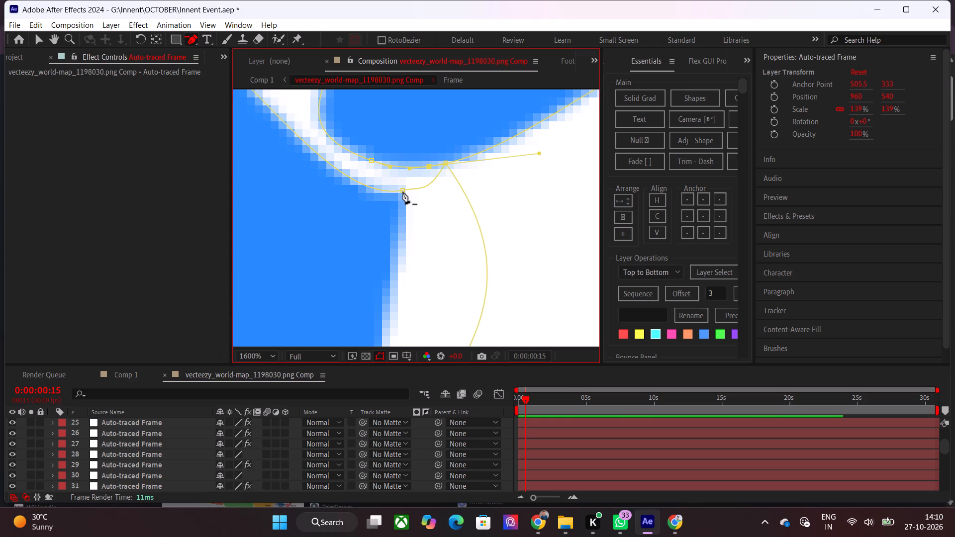
Examine the Americas outline and the surrounding islands at different magnifications, along with the start of the layer stack.
scroll(415, 204, "down", 3, "alt")
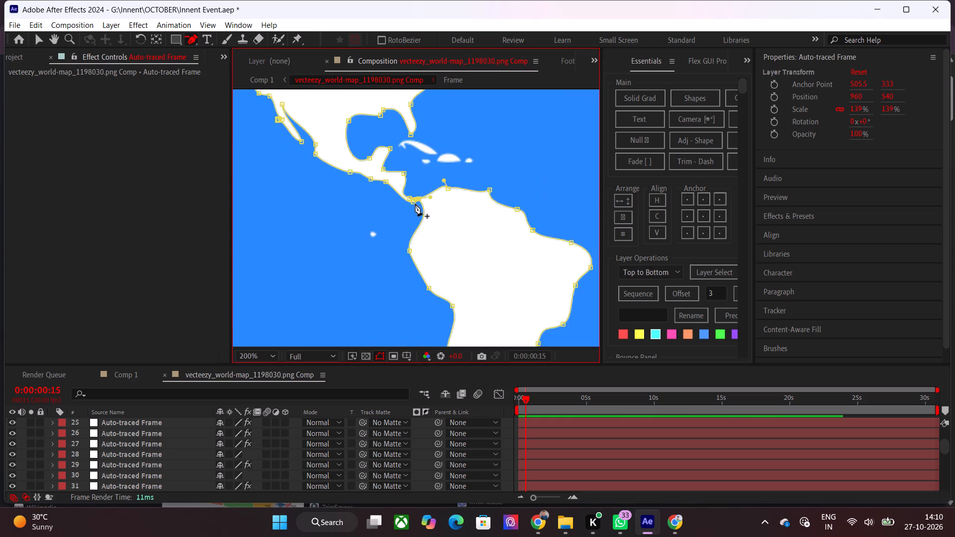
scroll(415, 204, "down", 2, "alt")
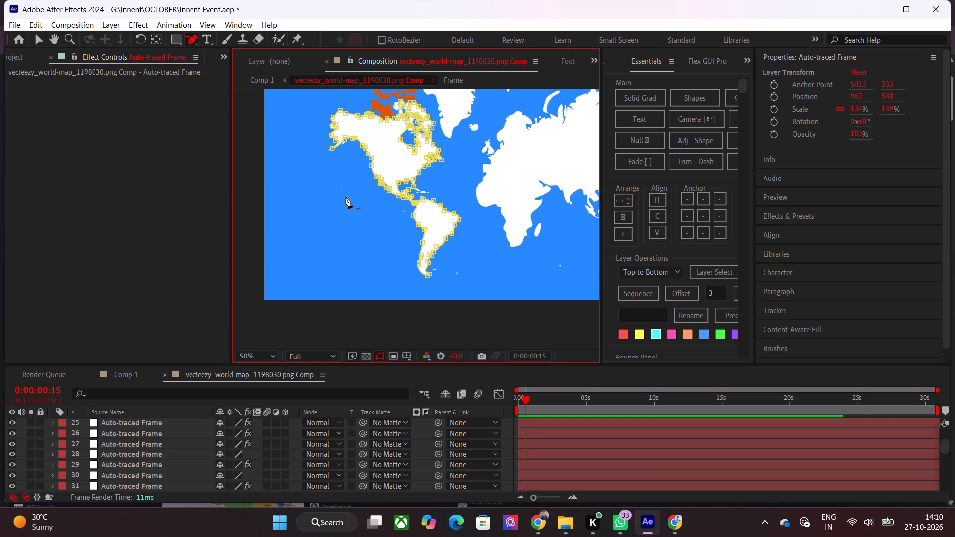
key("v")
left_click(346, 196)
left_click(353, 213)
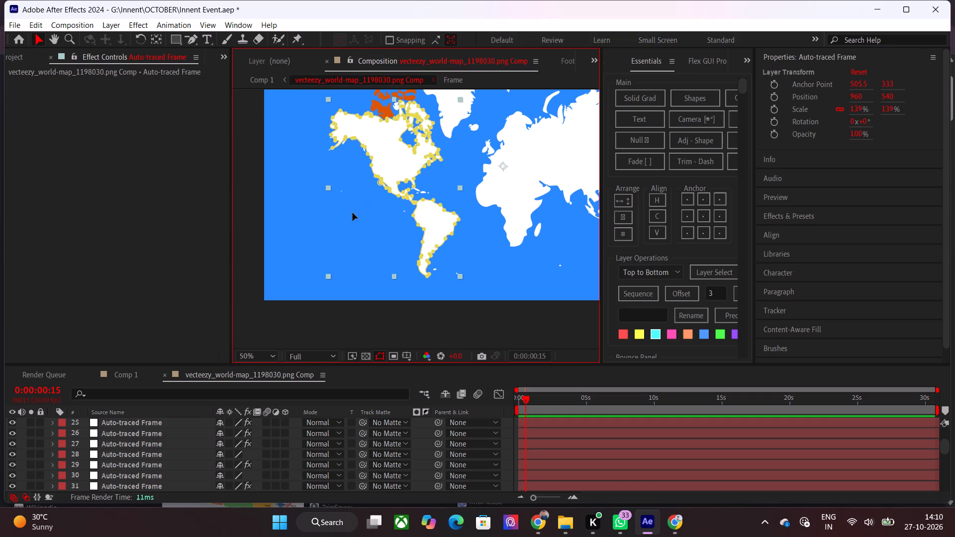
scroll(413, 223, "up", 2, "alt")
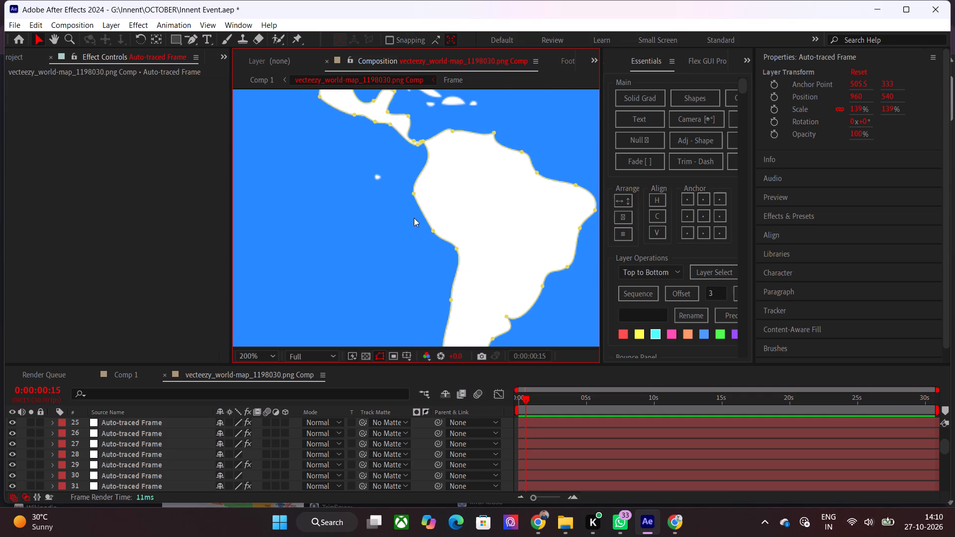
scroll(178, 459, "up", 6)
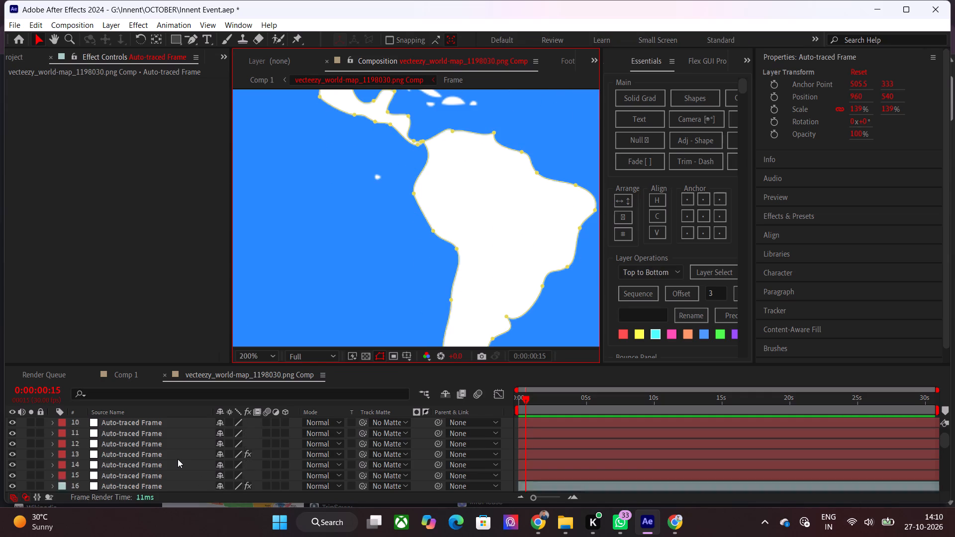
scroll(178, 459, "up", 18)
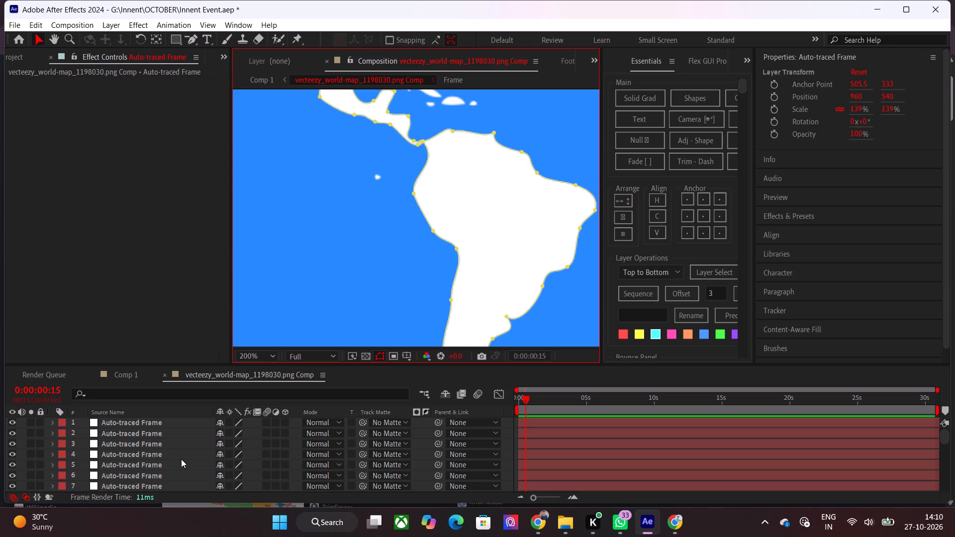
left_click(340, 184)
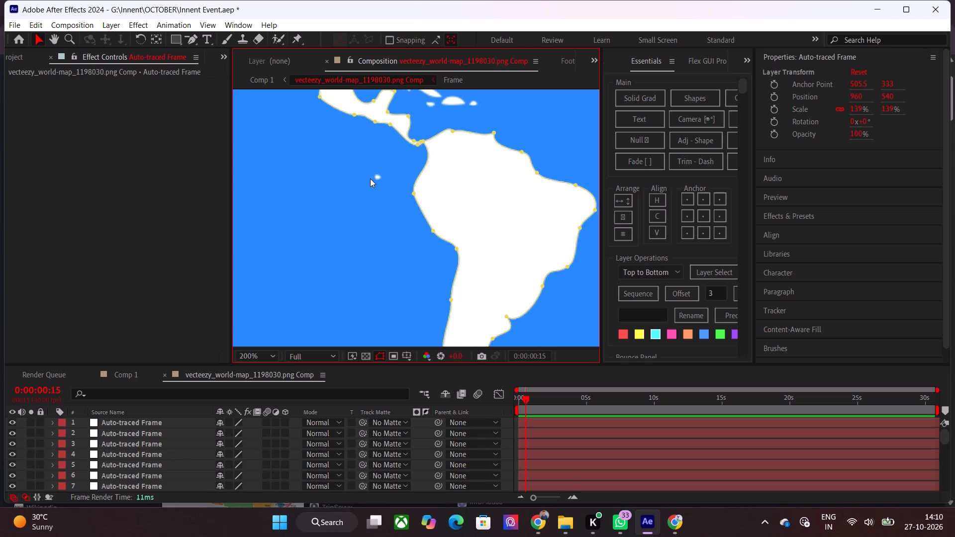
left_click(377, 178)
scroll(382, 178, "up", 1)
scroll(410, 145, "down", 2)
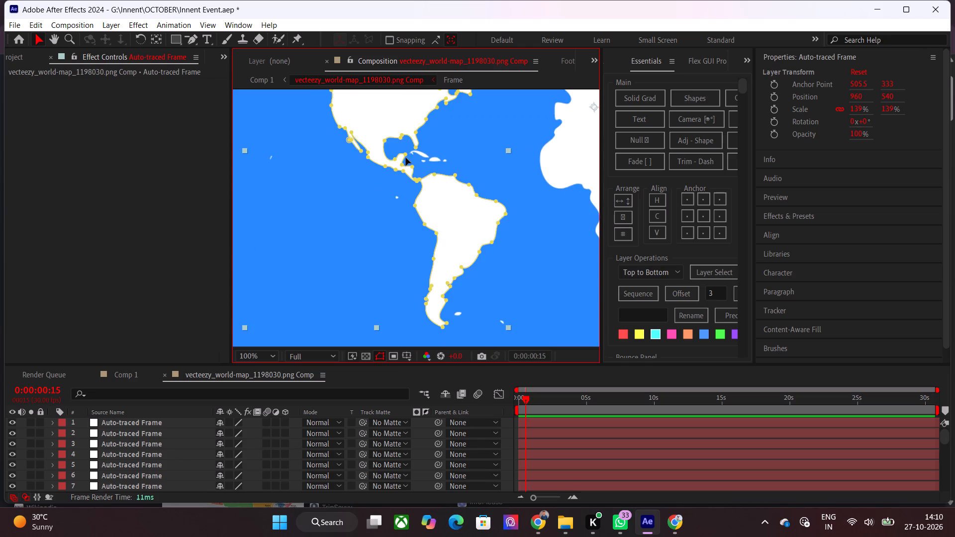
scroll(408, 158, "down", 2)
scroll(411, 151, "up", 2, "alt")
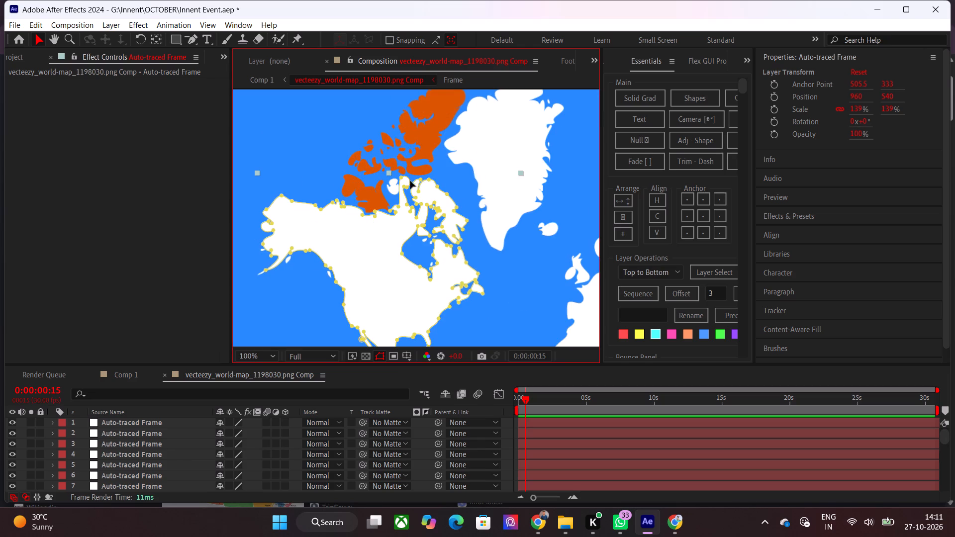
scroll(410, 181, "down", 2)
scroll(417, 285, "up", 1, "alt")
scroll(419, 233, "up", 1, "alt")
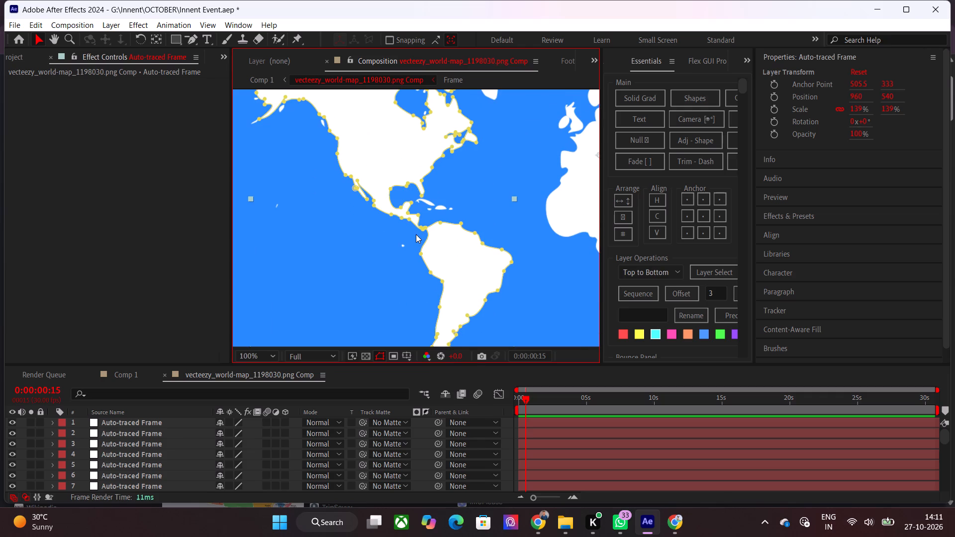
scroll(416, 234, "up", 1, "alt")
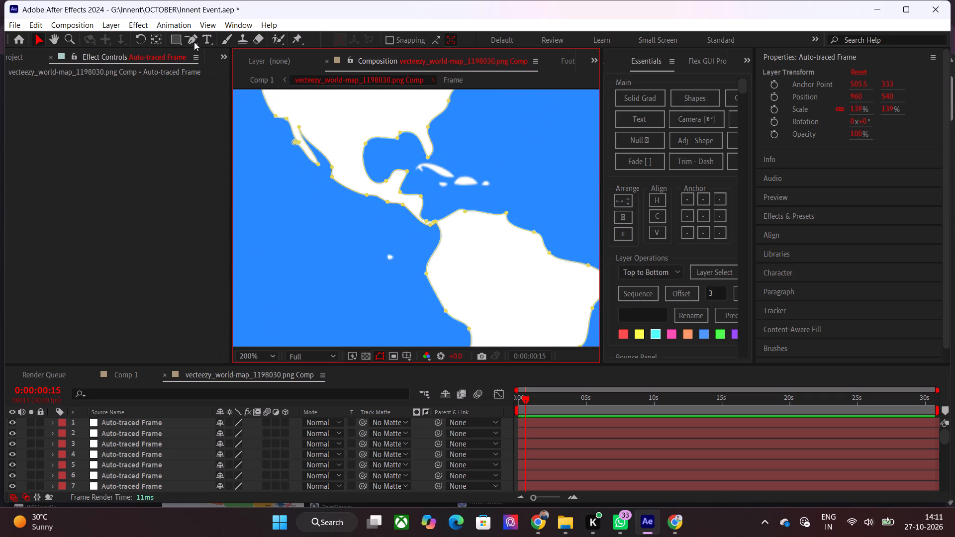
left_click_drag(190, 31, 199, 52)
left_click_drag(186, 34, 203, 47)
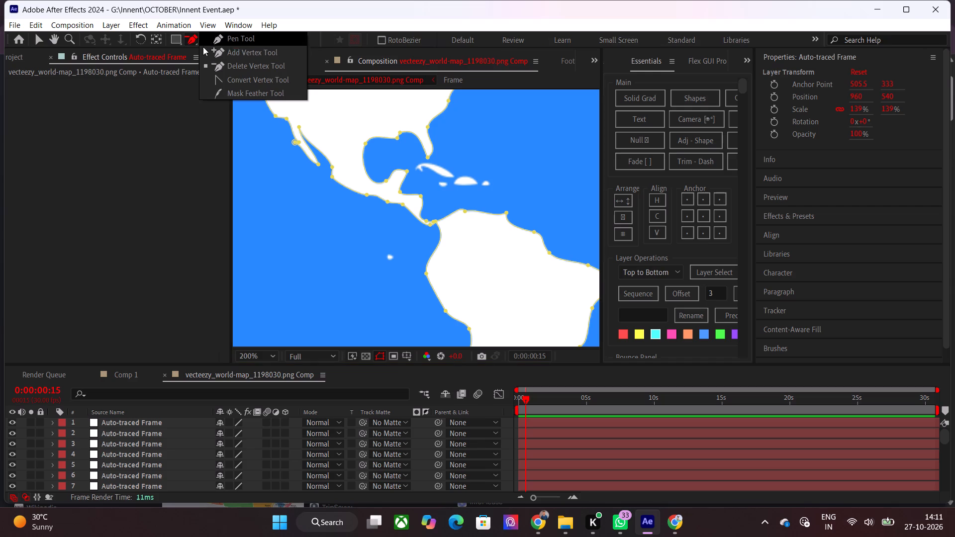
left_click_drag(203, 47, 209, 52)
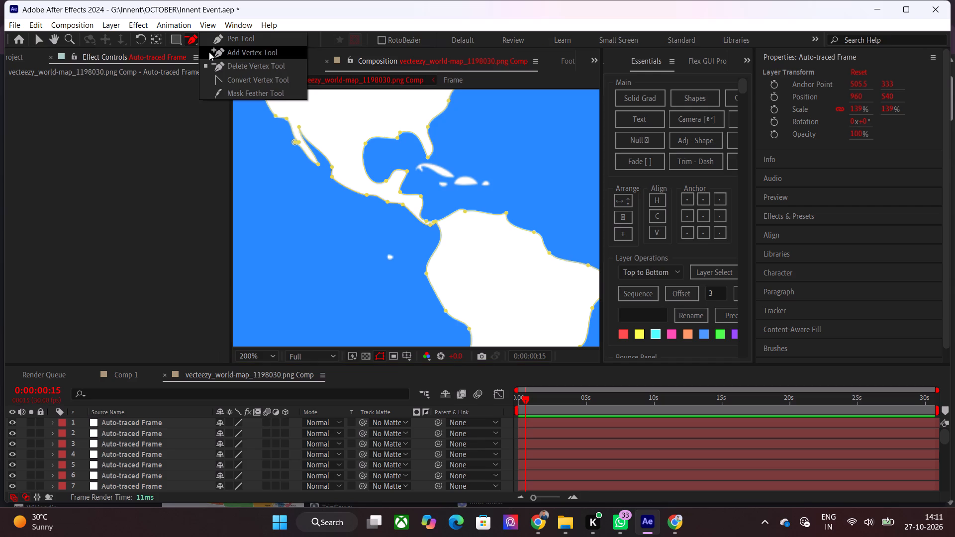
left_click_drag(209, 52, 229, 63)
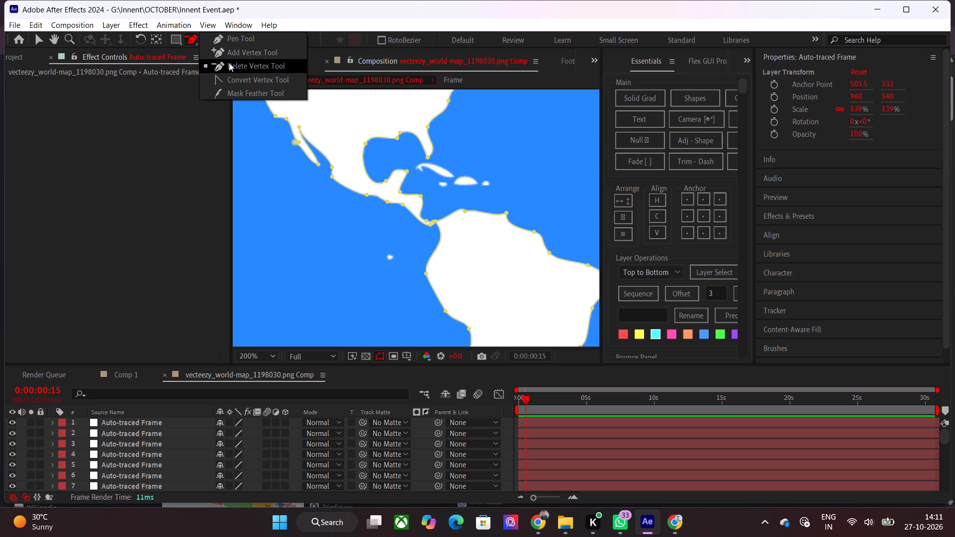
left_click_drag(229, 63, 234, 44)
Duplicate the traced Americas layer in the stack and hide the lower copy.
scroll(175, 440, "up", 4)
scroll(175, 444, "down", 6)
scroll(175, 444, "up", 5)
scroll(175, 444, "down", 8)
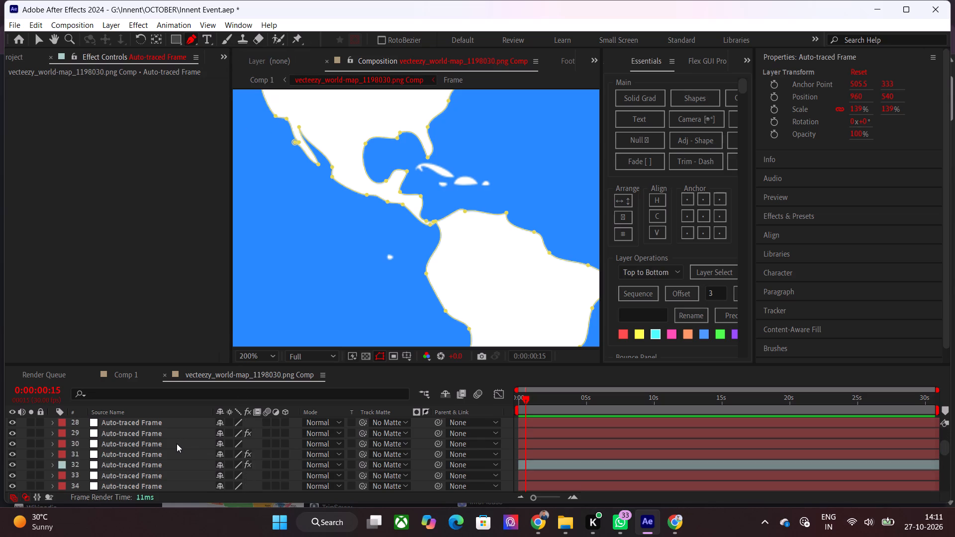
scroll(177, 444, "down", 20)
scroll(177, 444, "down", 5)
scroll(179, 444, "up", 5)
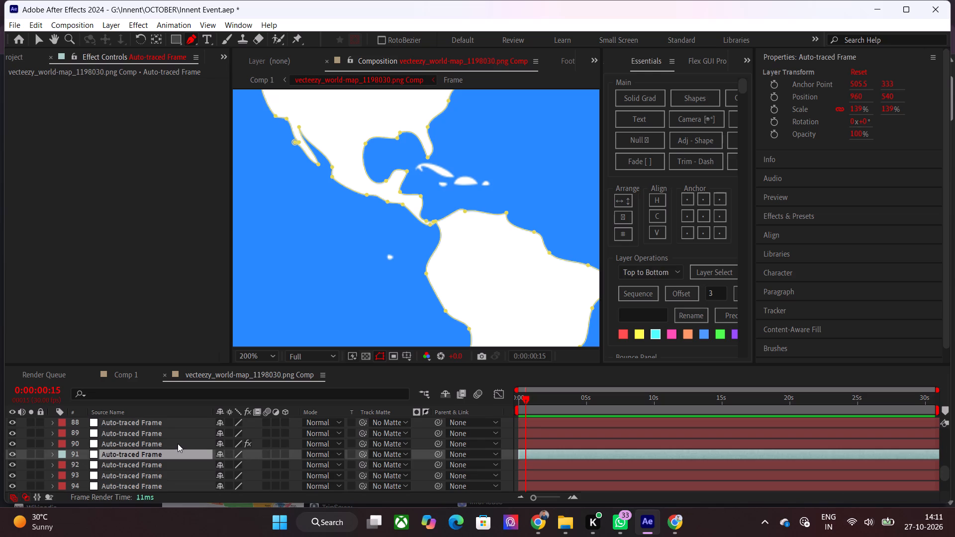
key("ctrl+d")
left_click(117, 461)
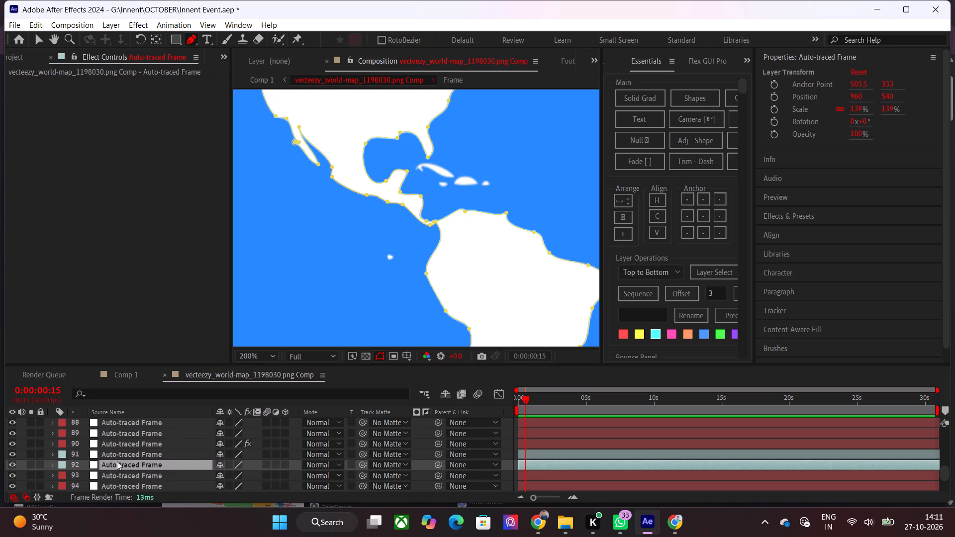
left_click(12, 462)
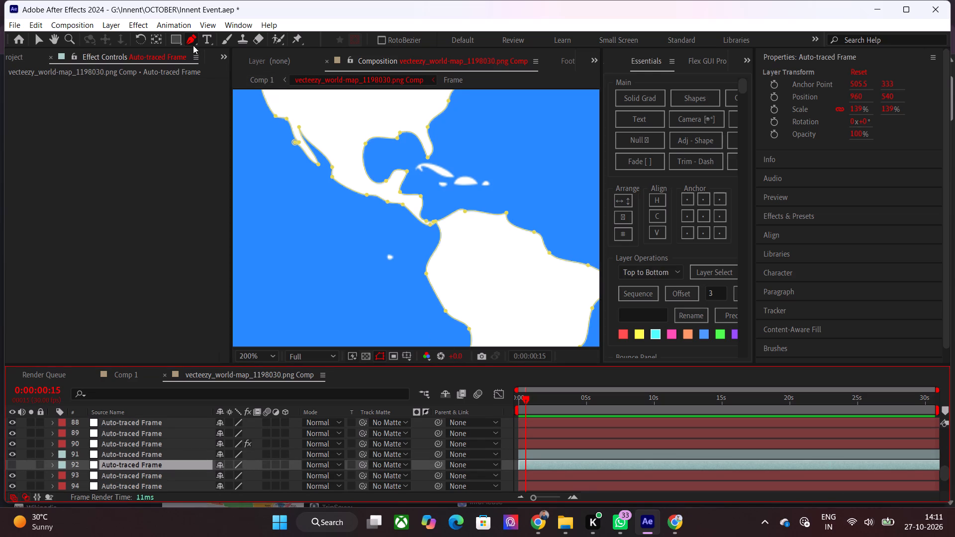
On the hidden copy, delete the mask vertices at the Panama junction and along South America's northern coast with the Delete Vertex tool.
left_click_drag(193, 39, 219, 65)
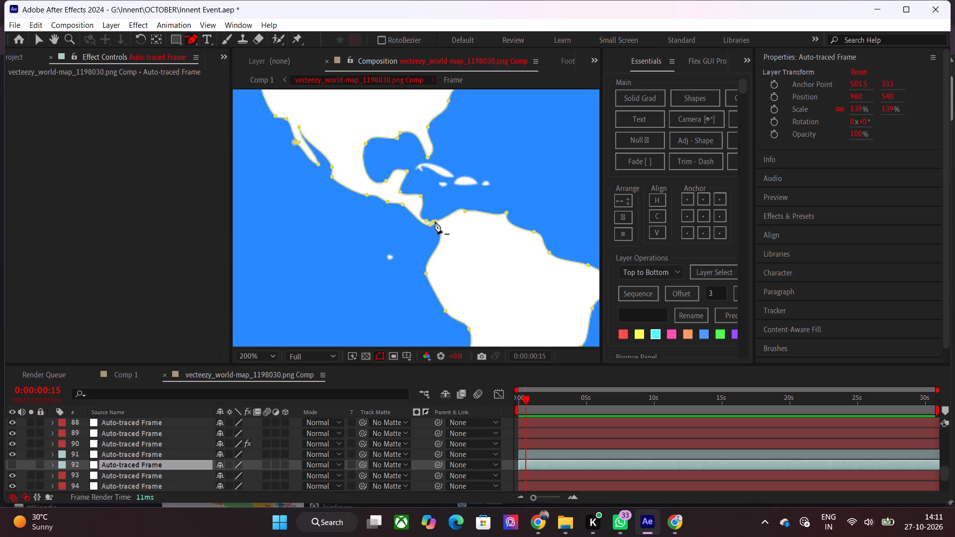
left_click(436, 222)
left_click(436, 222)
left_click(432, 225)
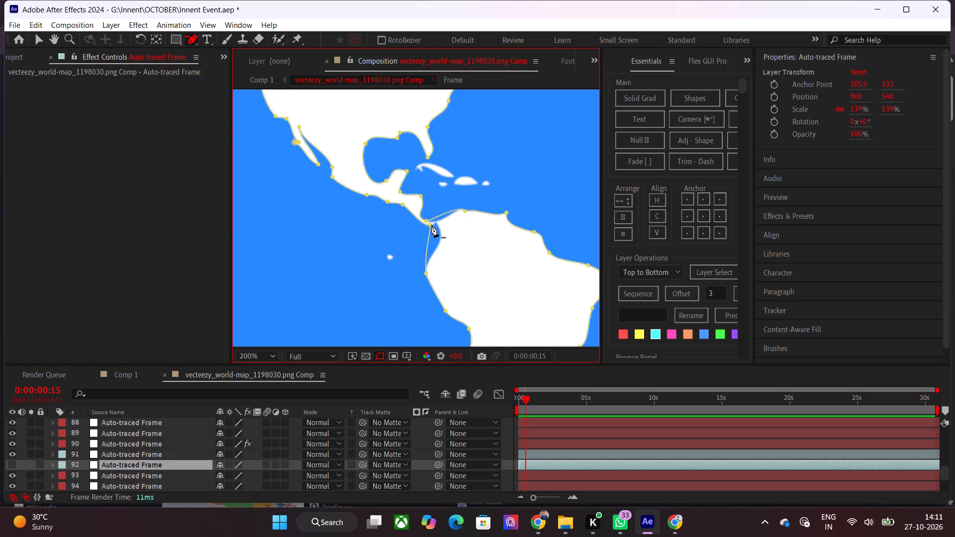
left_click(464, 211)
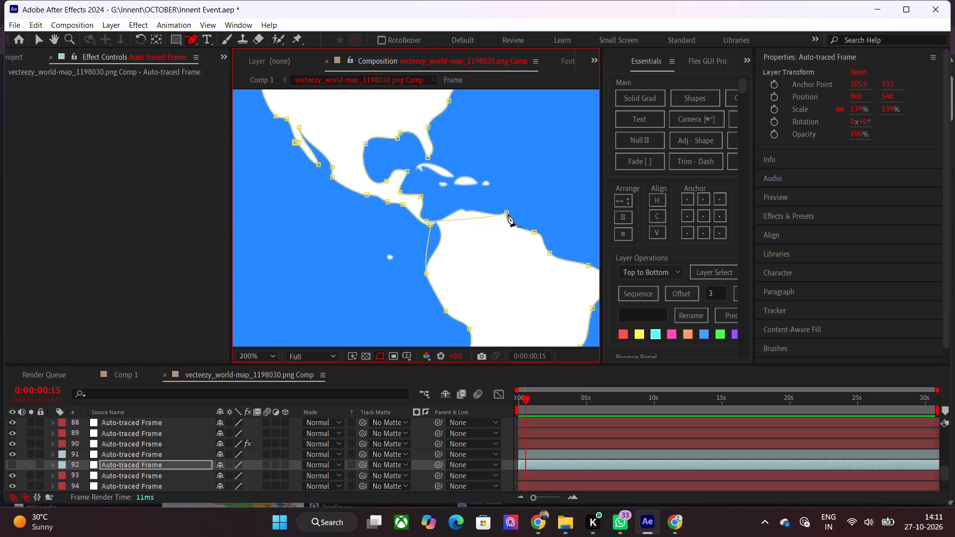
left_click(507, 210)
left_click(533, 234)
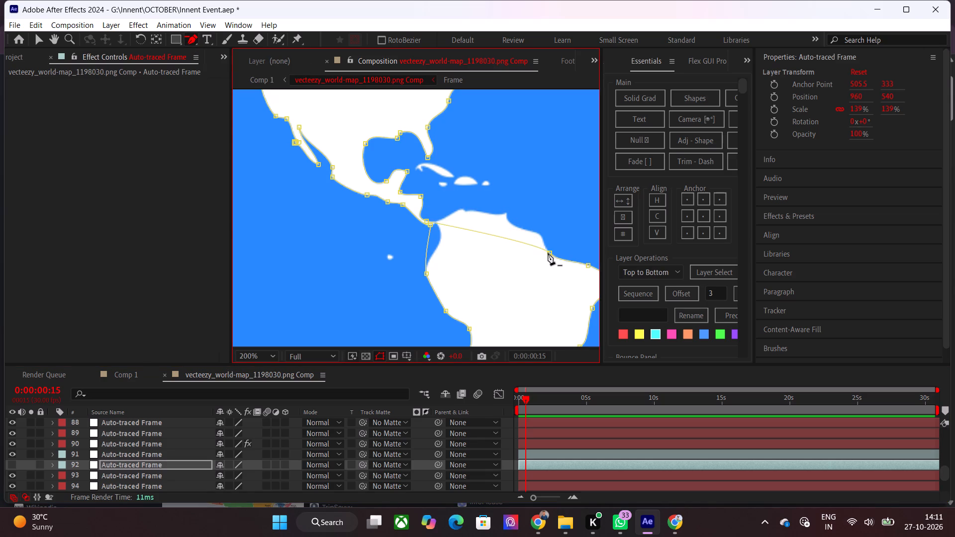
left_click(549, 253)
left_click(589, 266)
left_click(593, 307)
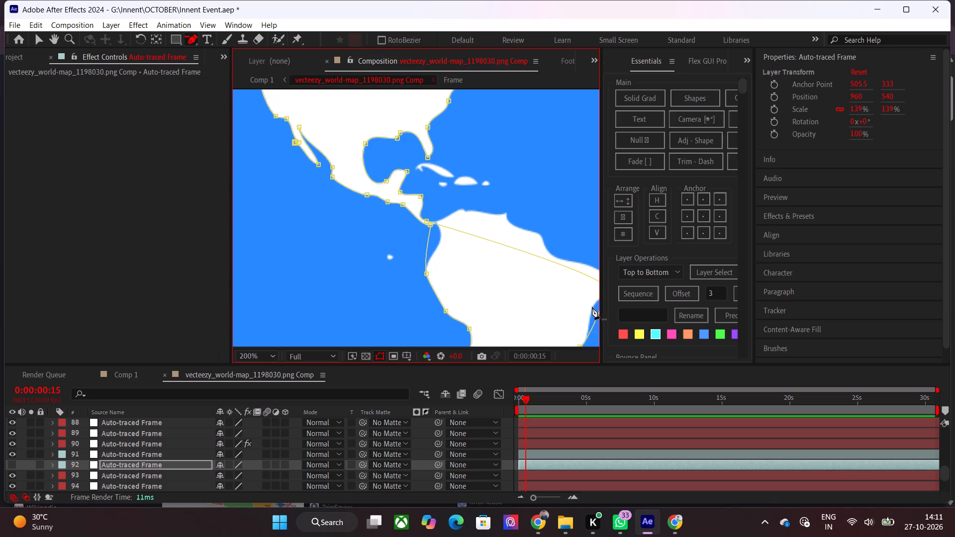
Delete the mask vertices at Brazil's eastern tip and along South America's western and southeastern coasts.
scroll(545, 292, "down", 1)
scroll(528, 268, "up", 1, "alt")
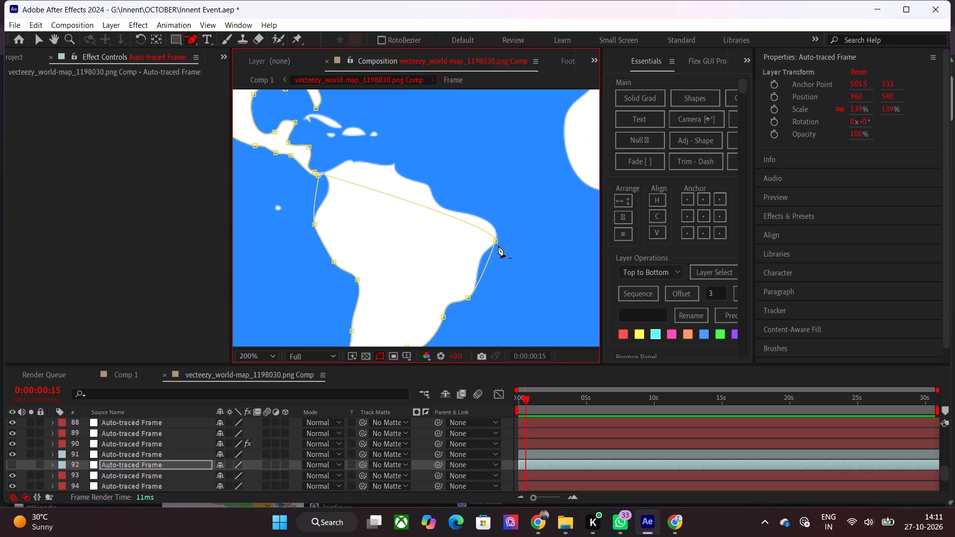
left_click(496, 239)
left_click(334, 263)
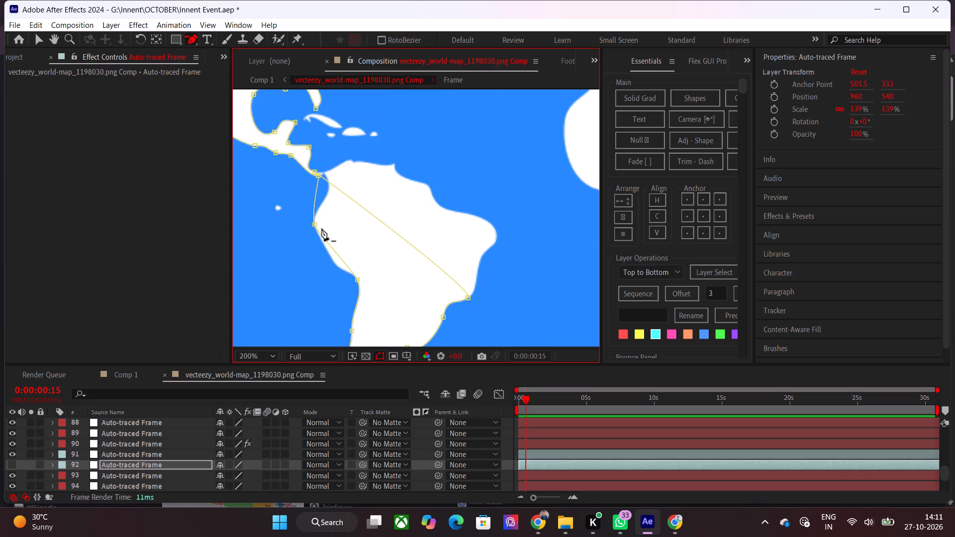
left_click(315, 226)
left_click(359, 278)
left_click(353, 334)
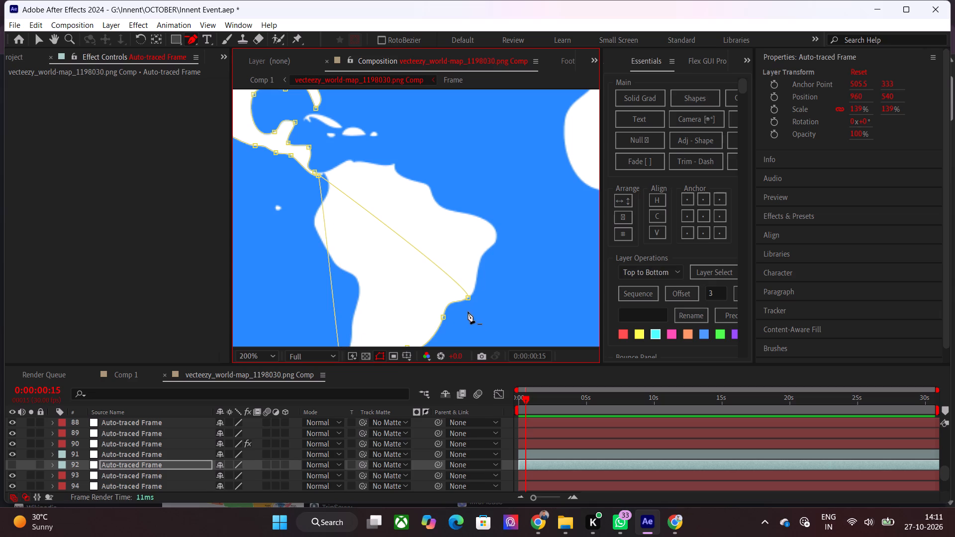
left_click(443, 319)
left_click(469, 299)
Delete the remaining South American mask vertices around Argentina and the southern tip, leaving only the North America outline ending at Panama.
scroll(424, 292, "down", 1)
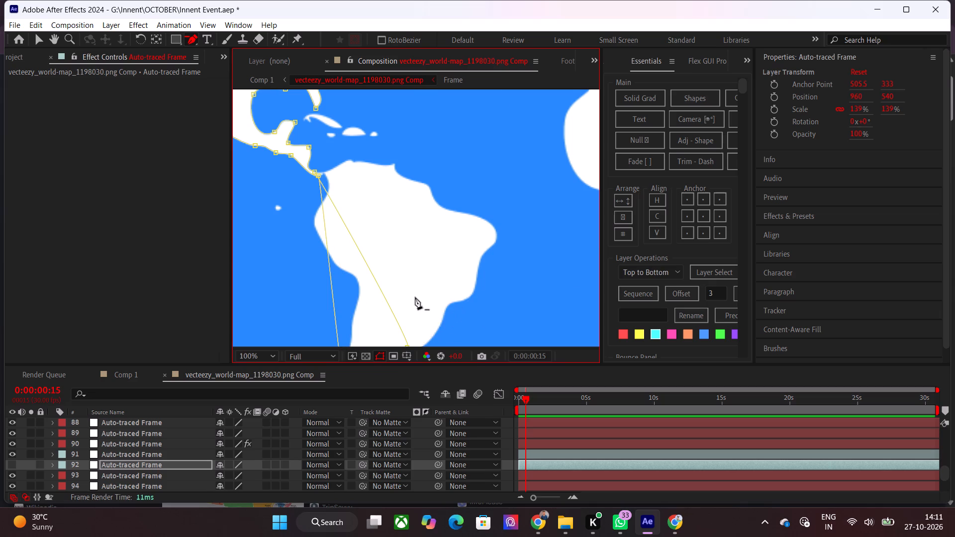
left_click(397, 338)
left_click(392, 344)
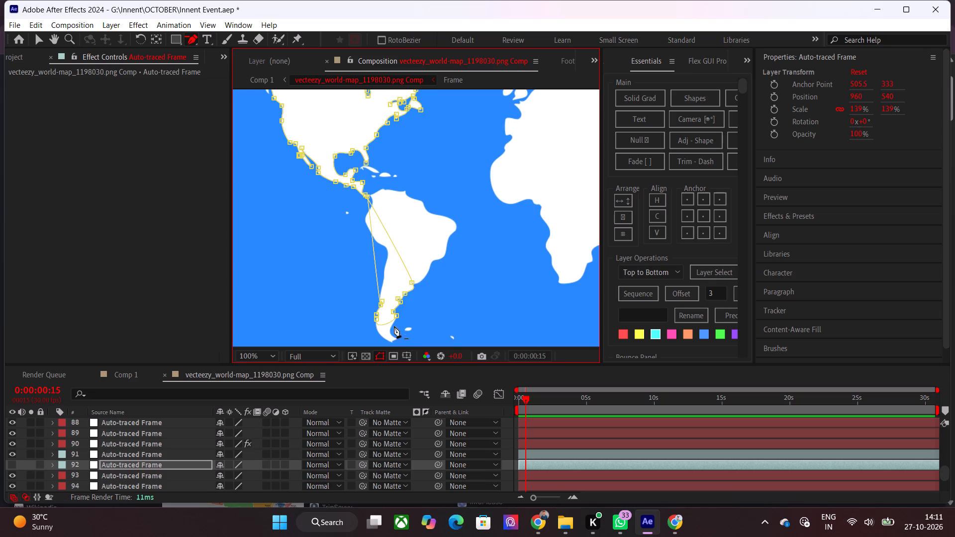
left_click(397, 316)
left_click(395, 312)
left_click(397, 299)
left_click(402, 300)
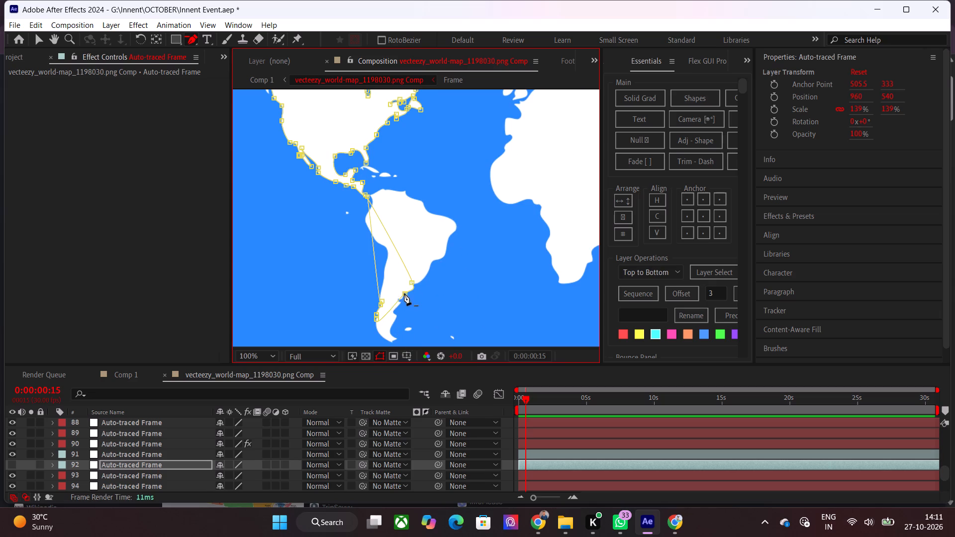
left_click(404, 293)
left_click(412, 283)
left_click(383, 302)
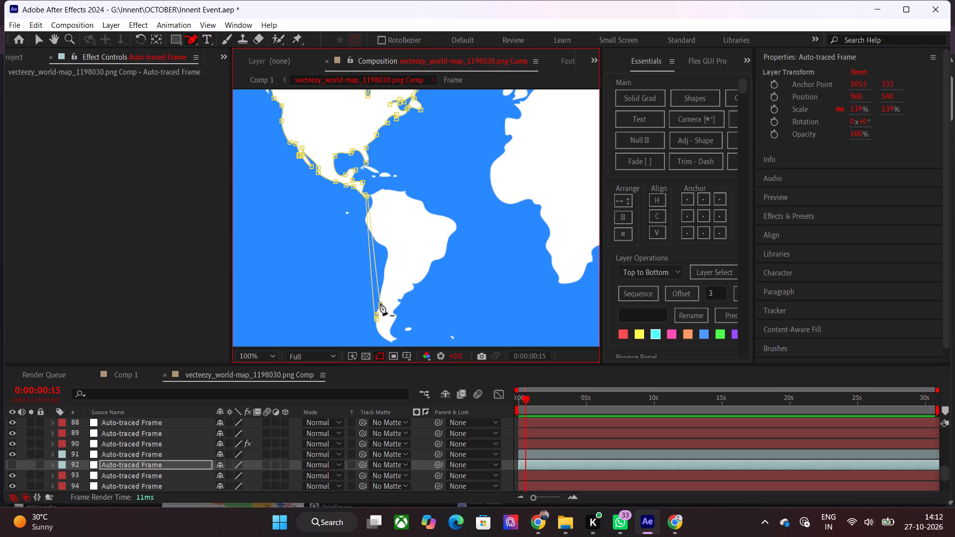
scroll(376, 312, "up", 2, "alt")
left_click(379, 320)
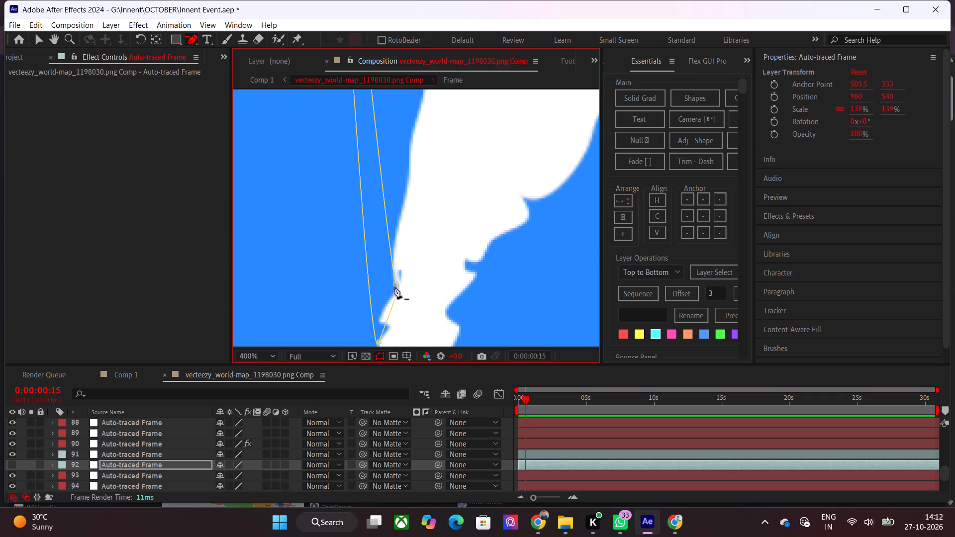
left_click(395, 284)
left_click(379, 339)
Make the North America-only copy visible and move it above the full Americas layer in the stack.
scroll(416, 253, "down", 2, "alt")
scroll(403, 228, "down", 1)
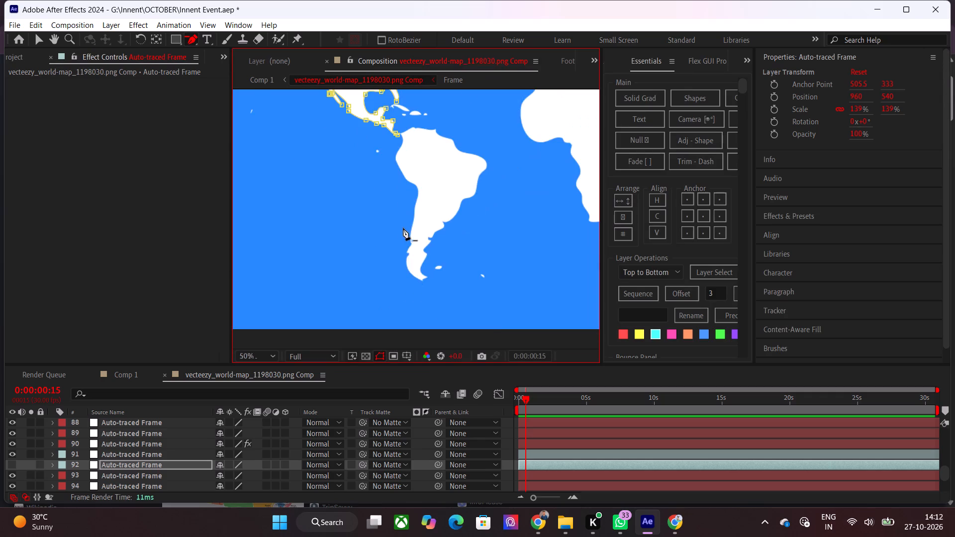
scroll(390, 156, "up", 2, "alt")
scroll(434, 195, "up", 1, "alt")
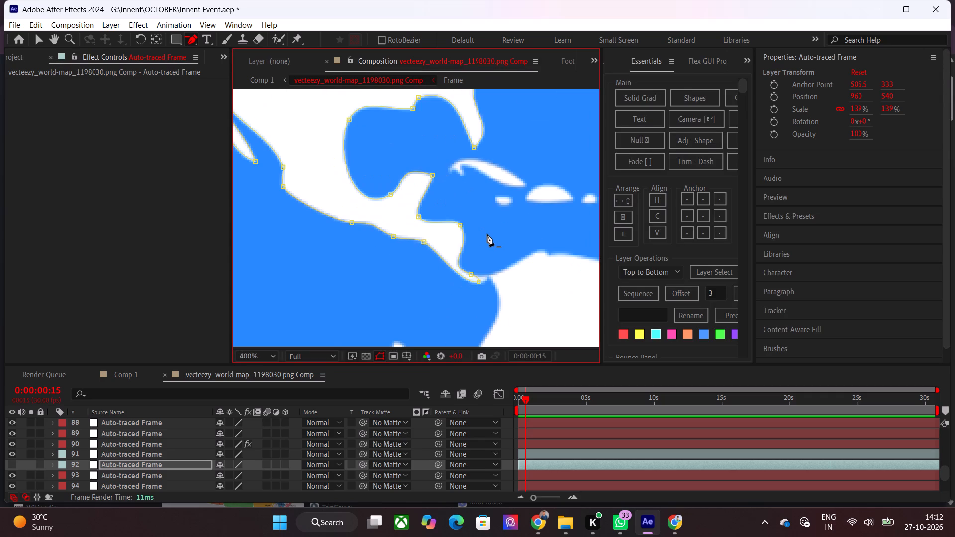
left_click(160, 454)
left_click(160, 465)
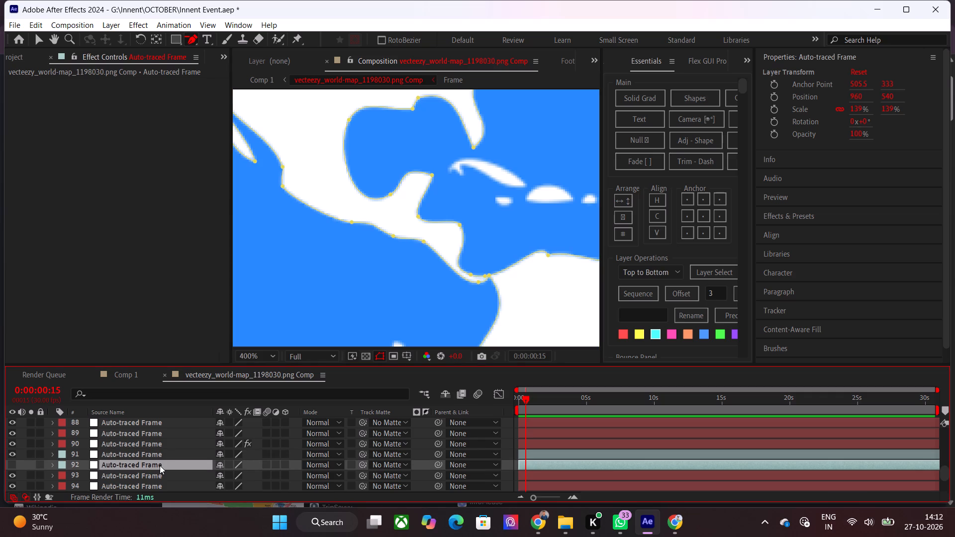
left_click(16, 465)
left_click_drag(142, 468, 146, 459)
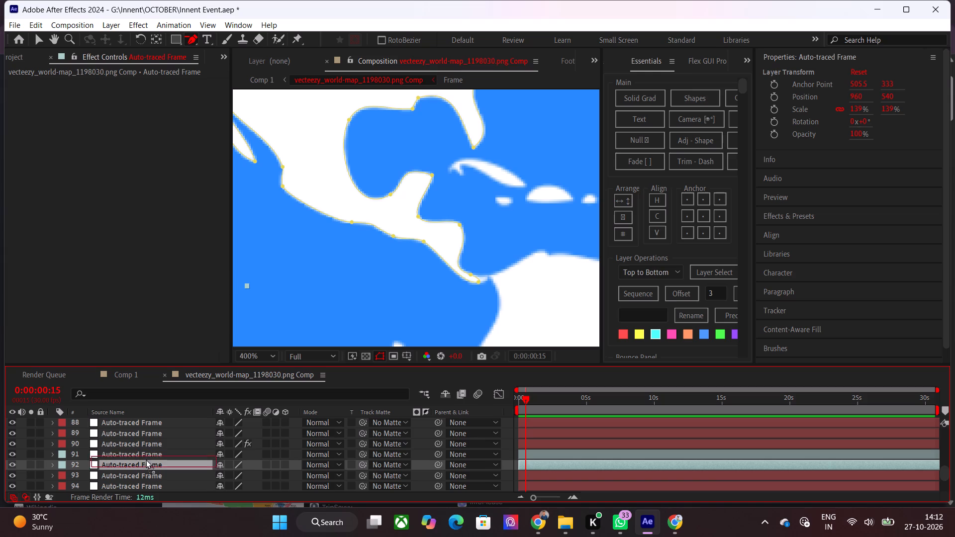
left_click_drag(146, 459, 149, 452)
Paste the copied orange Fill effect onto the North America-only layer.
key("ctrl+v")
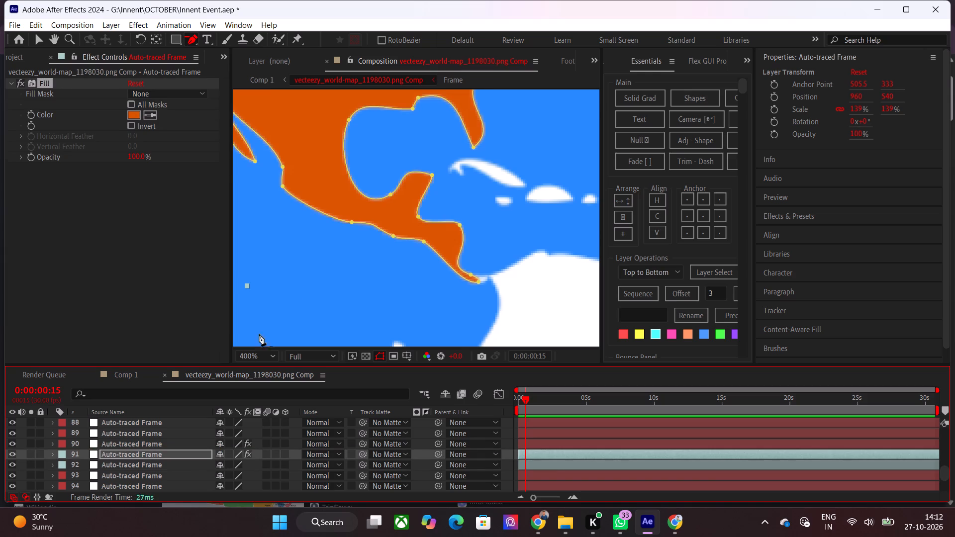
Examine the coloured North America against the whole world map at different magnifications.
scroll(304, 290, "down", 2)
scroll(416, 275, "down", 3)
scroll(464, 222, "up", 1)
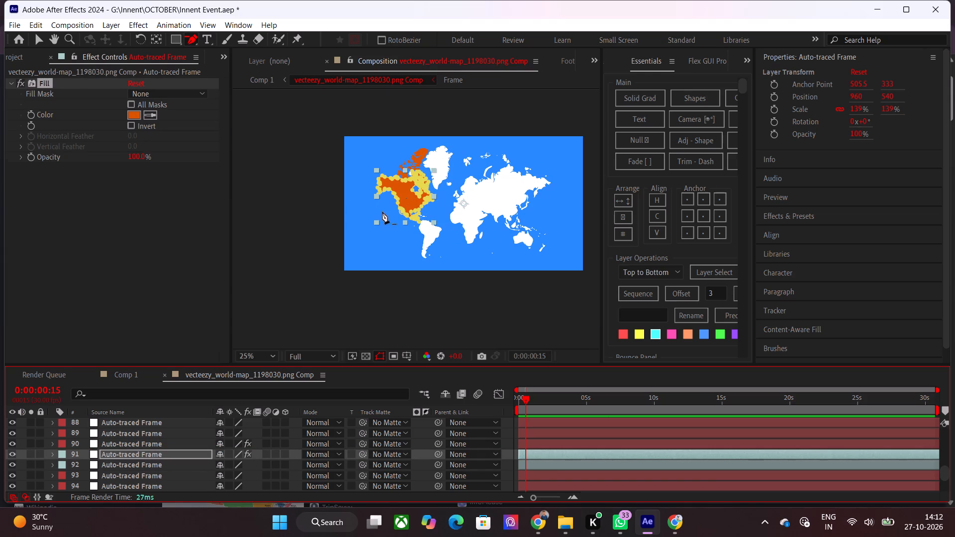
left_click(250, 356)
left_click(253, 150)
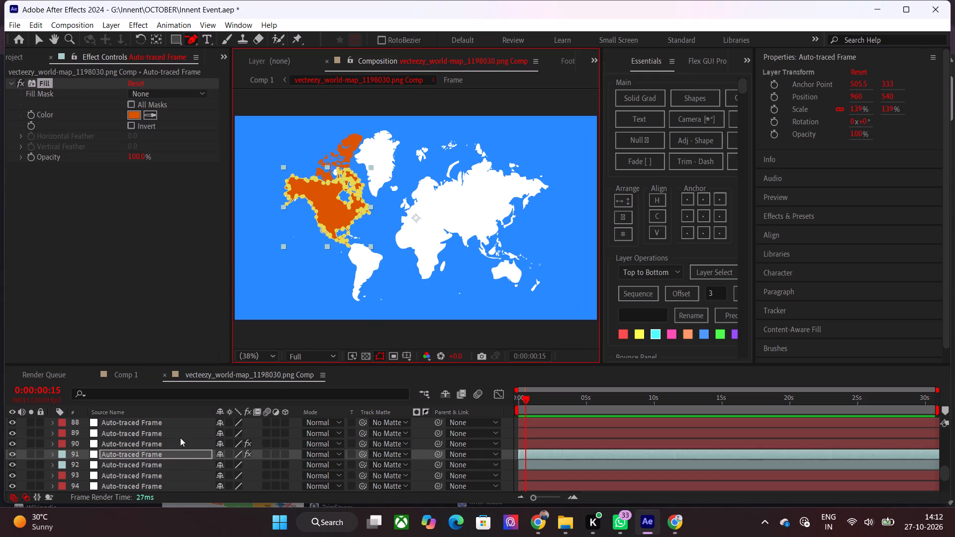
left_click(543, 443)
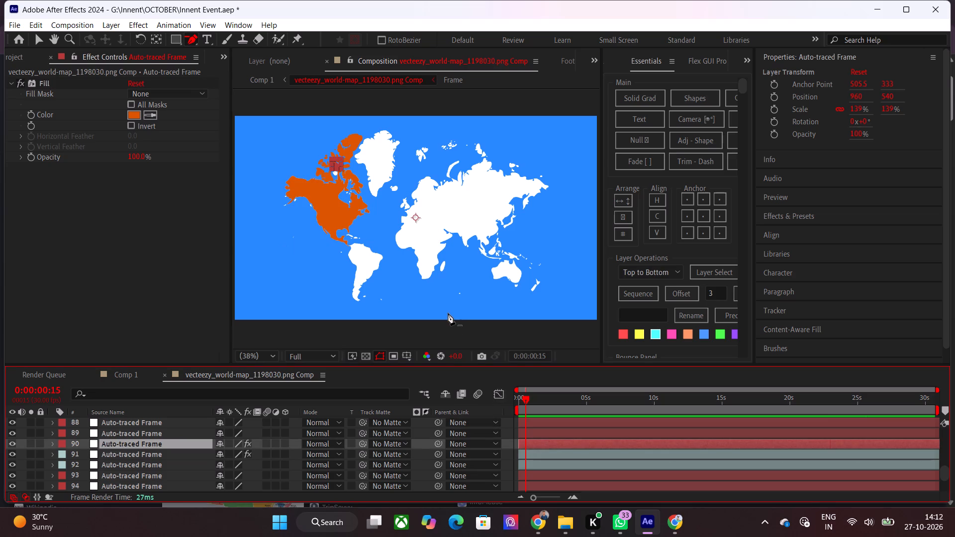
key("v")
left_click(423, 295)
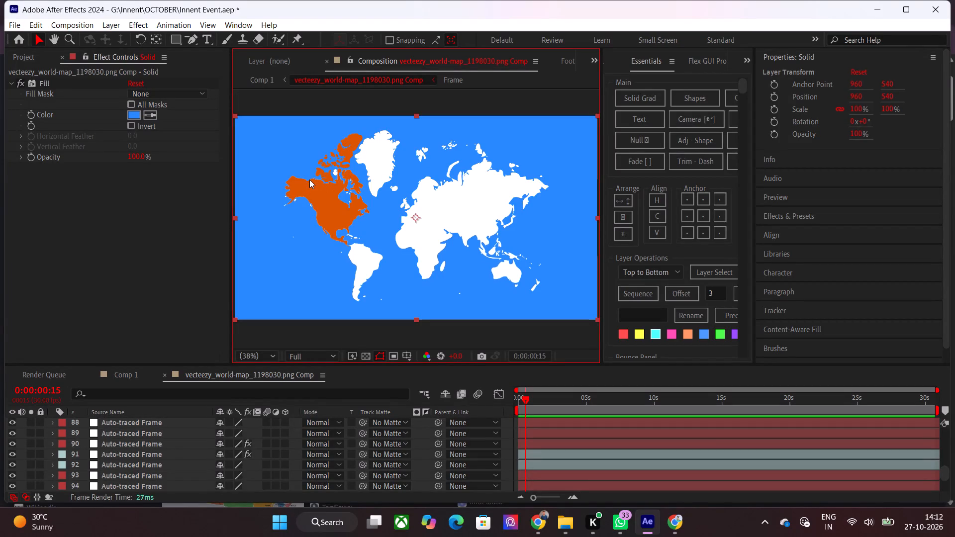
scroll(298, 188, "up", 1)
scroll(297, 187, "down", 2)
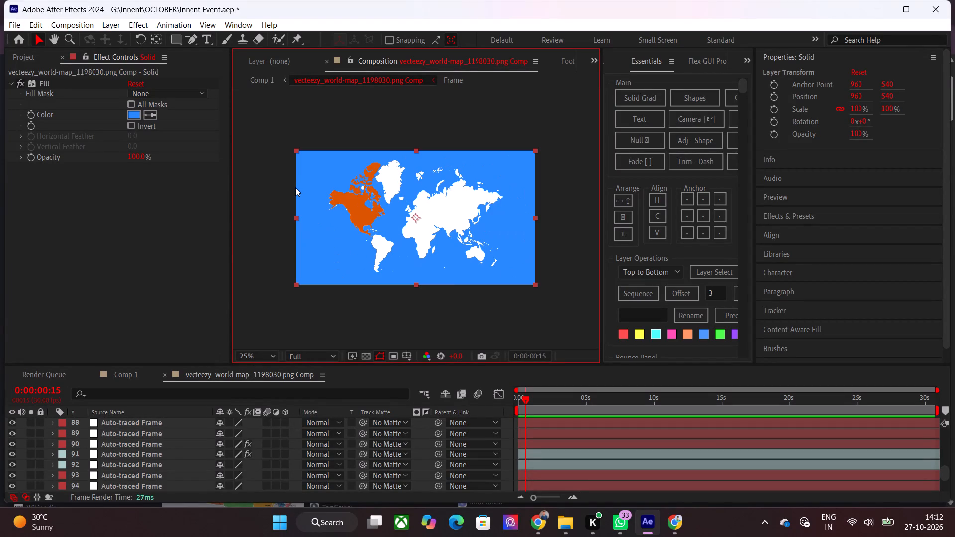
Save the project.
key("ctrl+s")
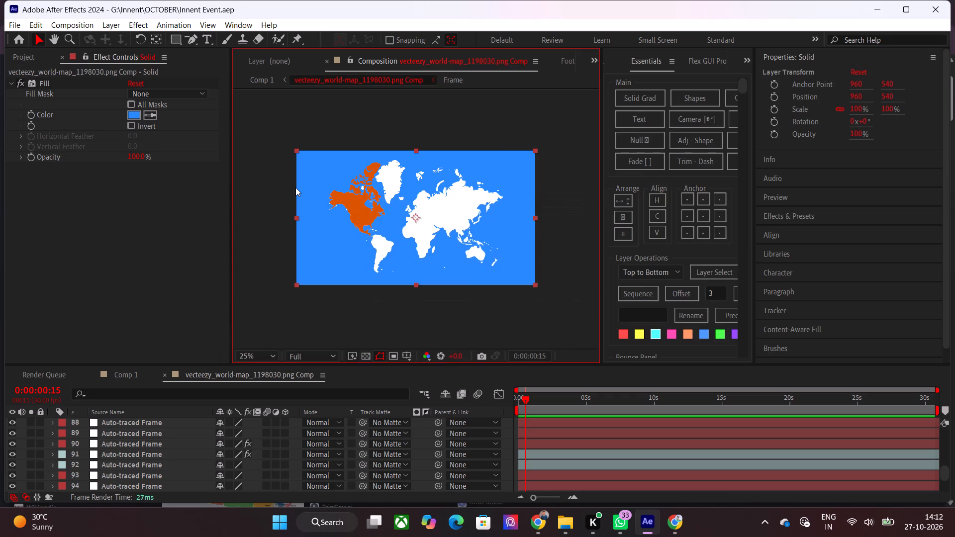
Purge the disk cache for all versions.
left_click(29, 29)
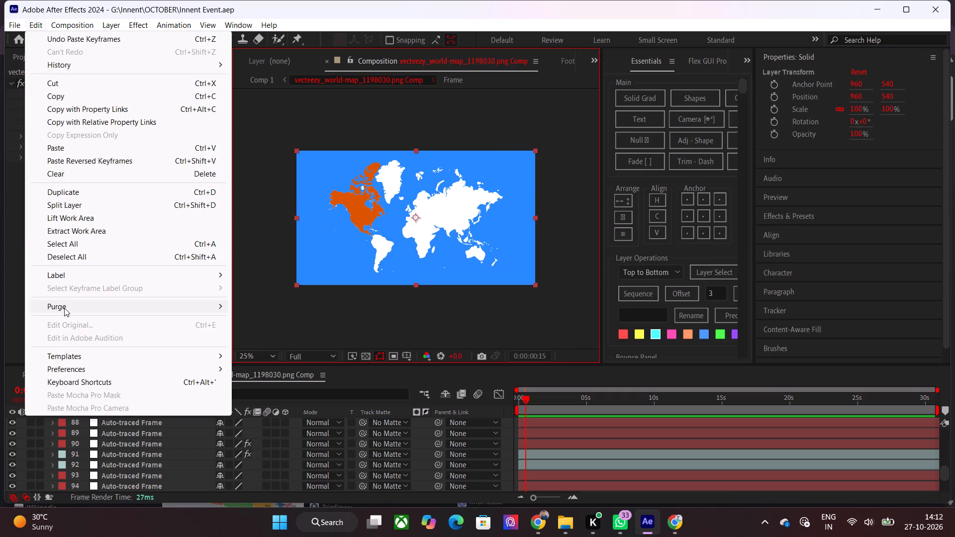
left_click(64, 308)
left_click(310, 312)
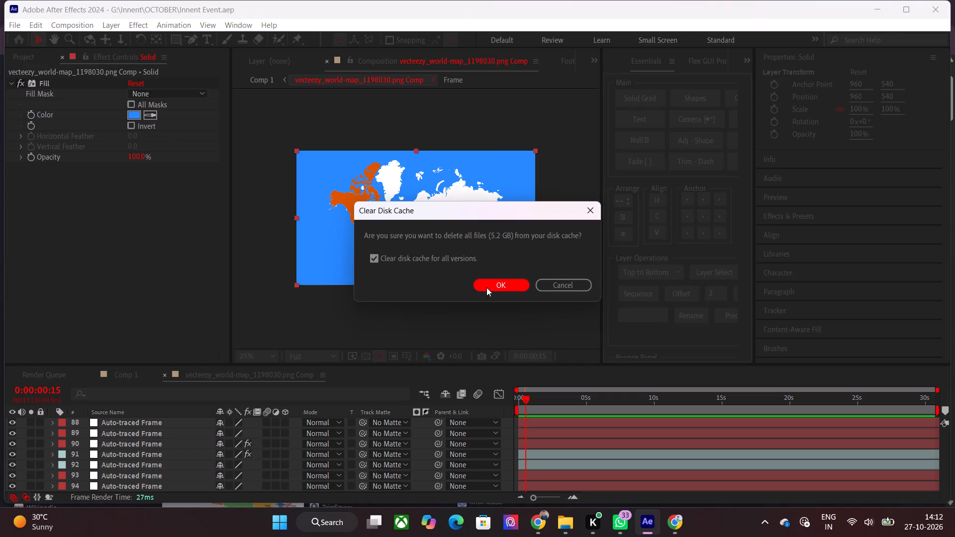
left_click(486, 286)
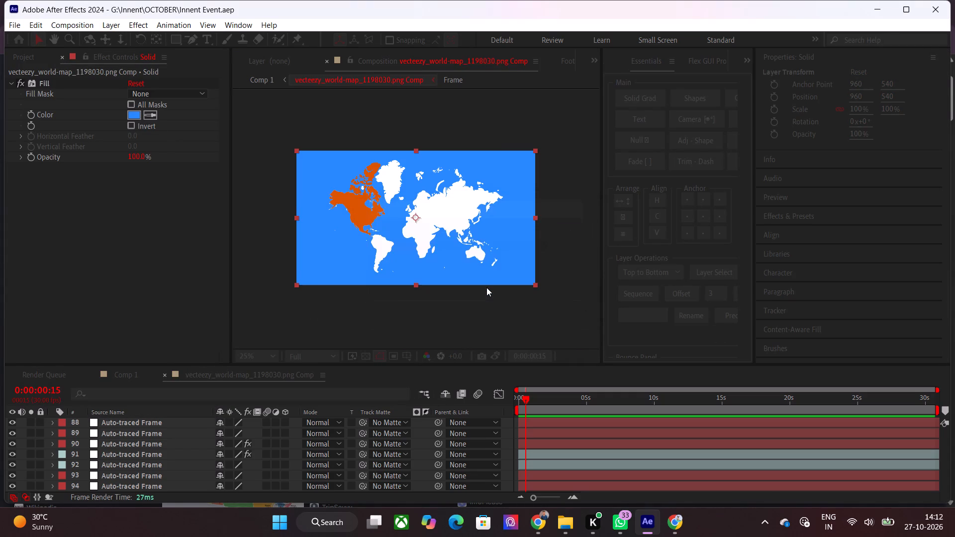